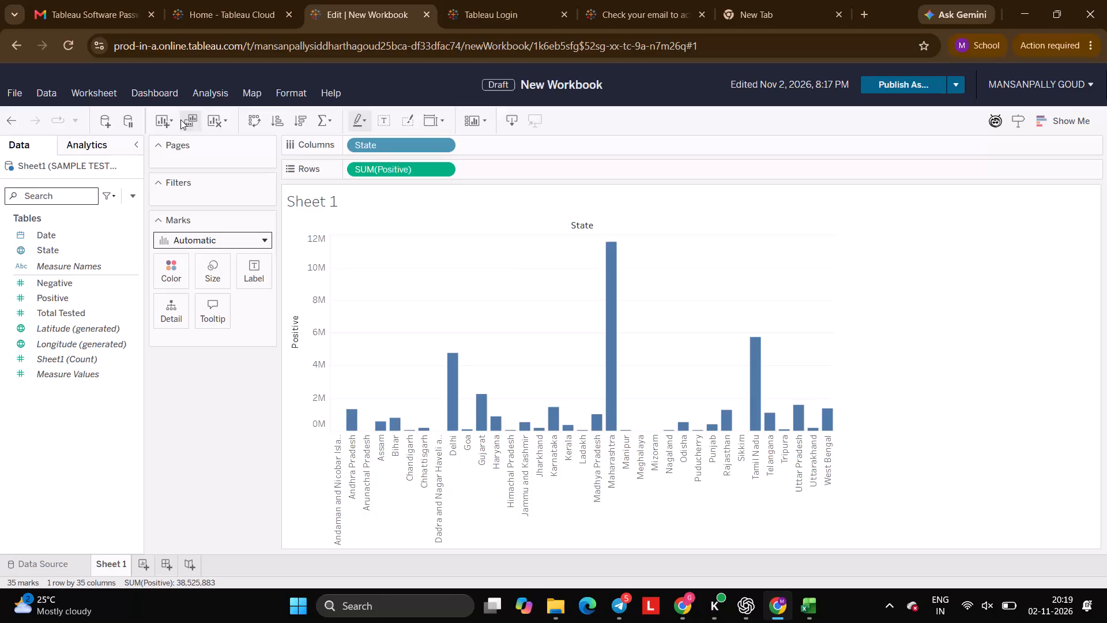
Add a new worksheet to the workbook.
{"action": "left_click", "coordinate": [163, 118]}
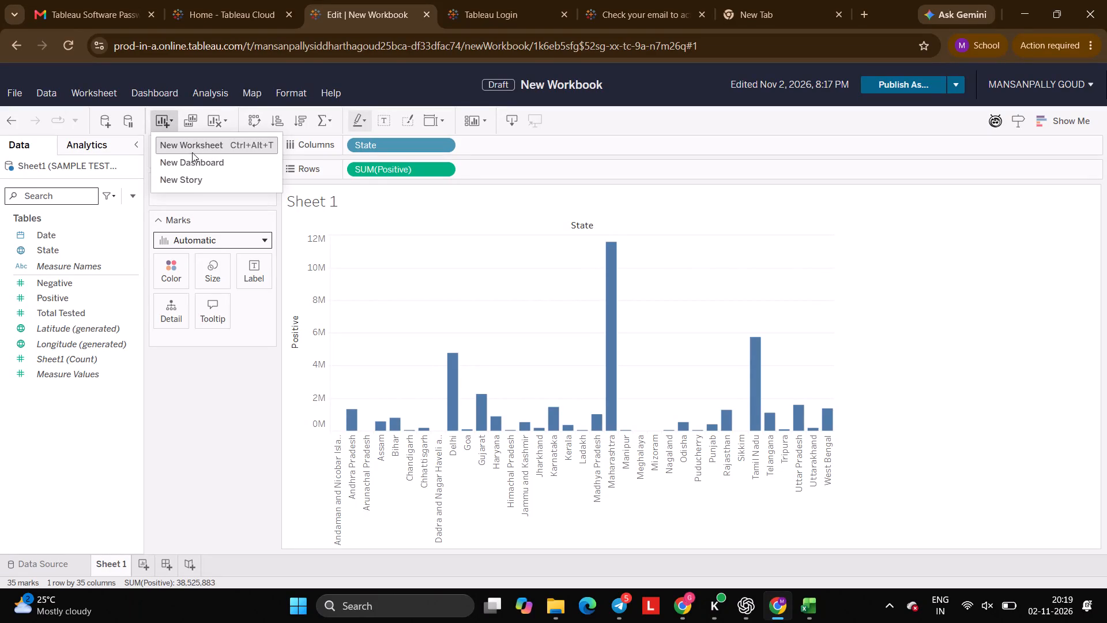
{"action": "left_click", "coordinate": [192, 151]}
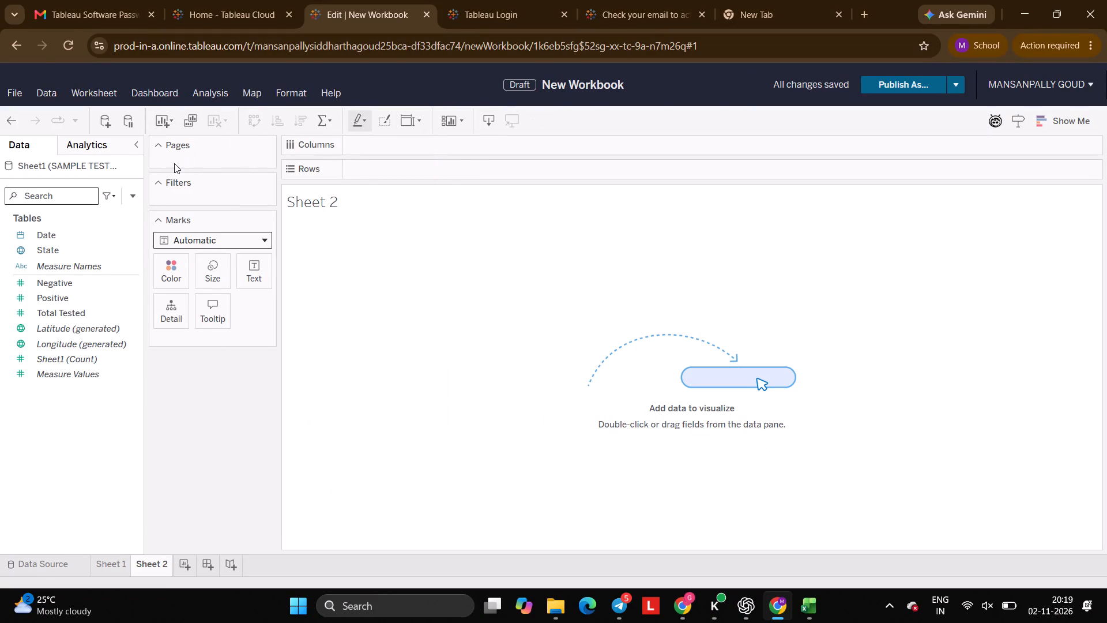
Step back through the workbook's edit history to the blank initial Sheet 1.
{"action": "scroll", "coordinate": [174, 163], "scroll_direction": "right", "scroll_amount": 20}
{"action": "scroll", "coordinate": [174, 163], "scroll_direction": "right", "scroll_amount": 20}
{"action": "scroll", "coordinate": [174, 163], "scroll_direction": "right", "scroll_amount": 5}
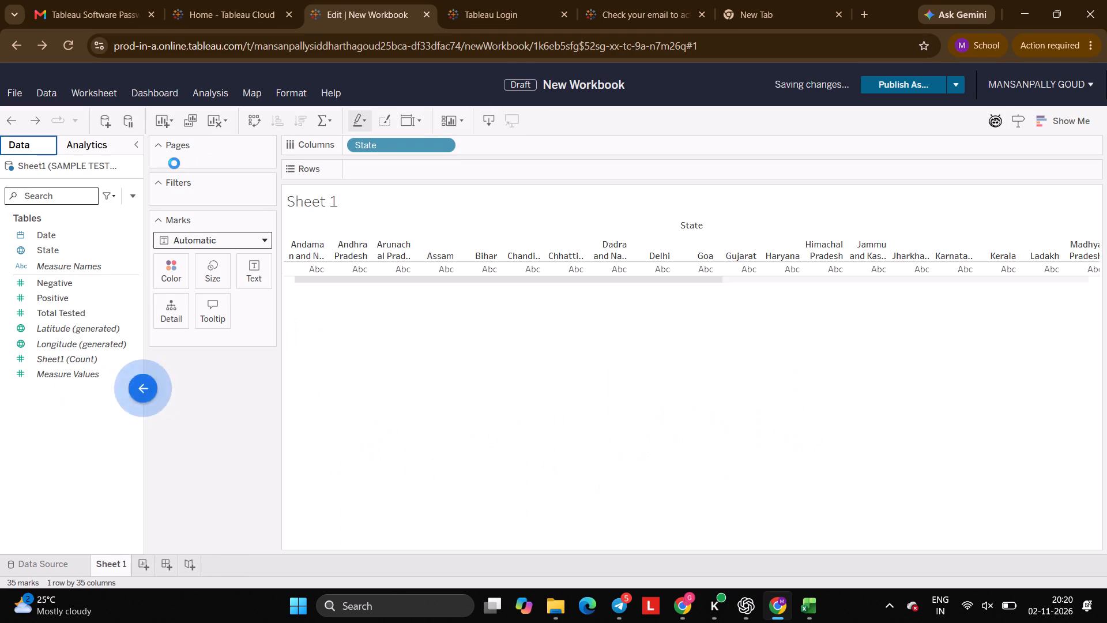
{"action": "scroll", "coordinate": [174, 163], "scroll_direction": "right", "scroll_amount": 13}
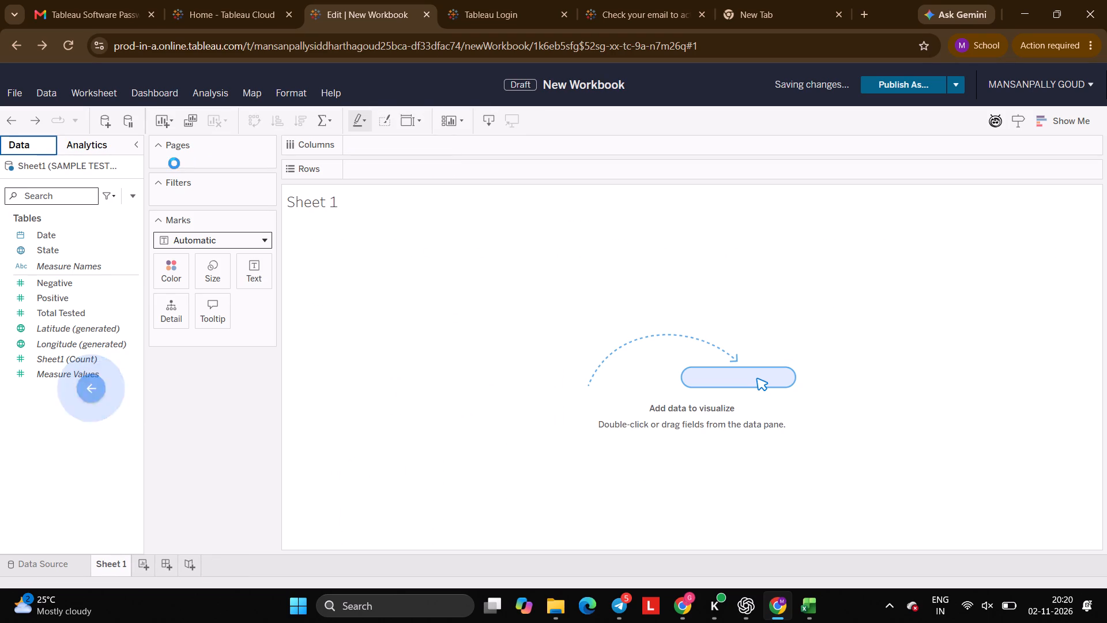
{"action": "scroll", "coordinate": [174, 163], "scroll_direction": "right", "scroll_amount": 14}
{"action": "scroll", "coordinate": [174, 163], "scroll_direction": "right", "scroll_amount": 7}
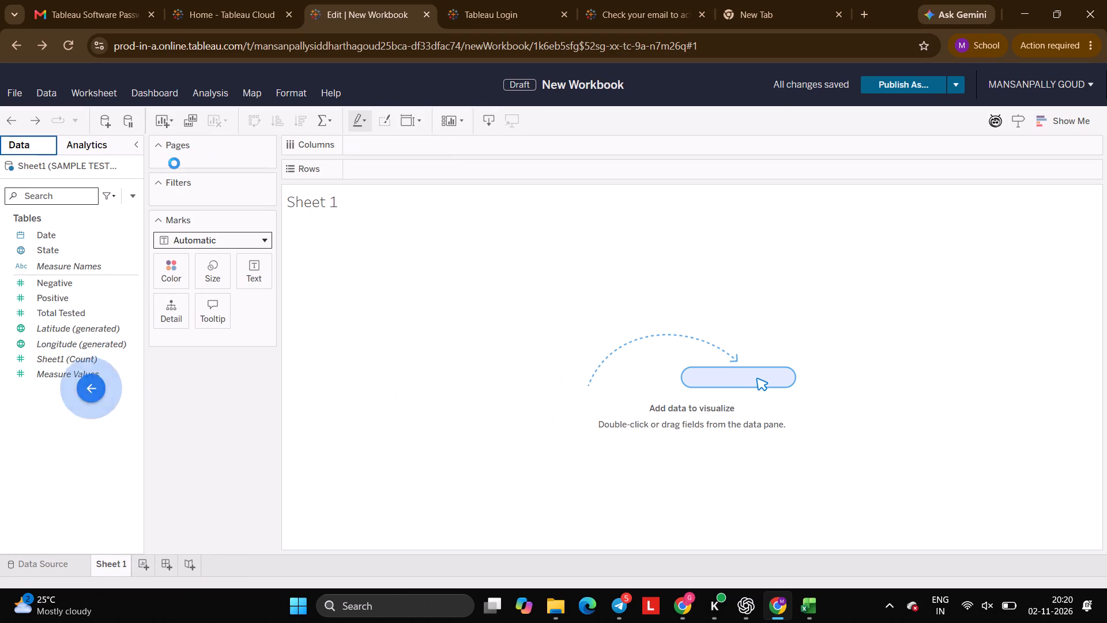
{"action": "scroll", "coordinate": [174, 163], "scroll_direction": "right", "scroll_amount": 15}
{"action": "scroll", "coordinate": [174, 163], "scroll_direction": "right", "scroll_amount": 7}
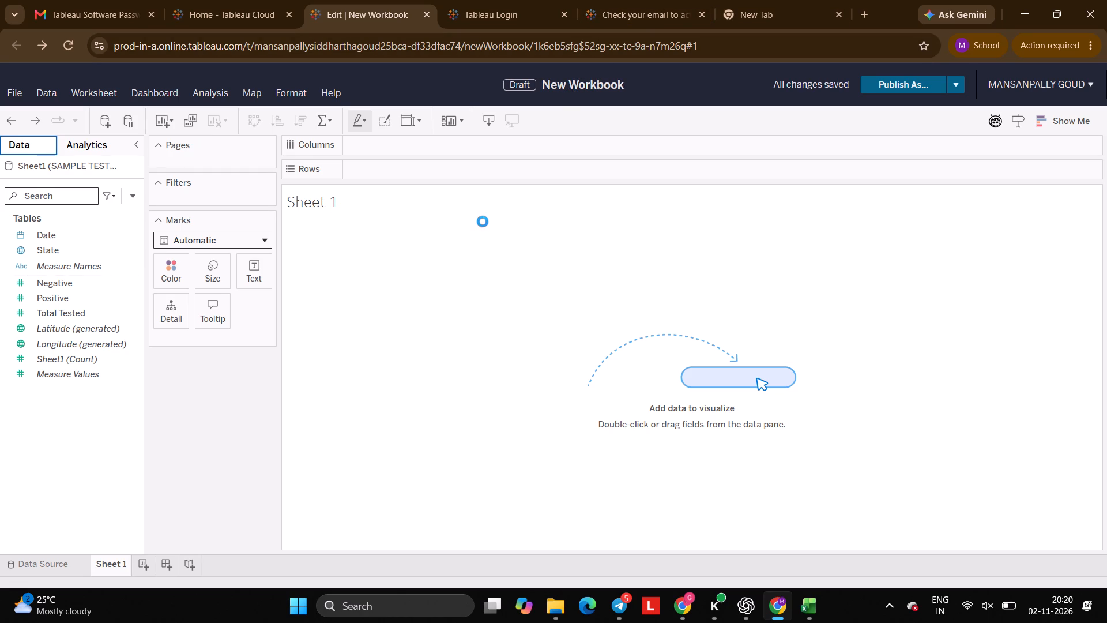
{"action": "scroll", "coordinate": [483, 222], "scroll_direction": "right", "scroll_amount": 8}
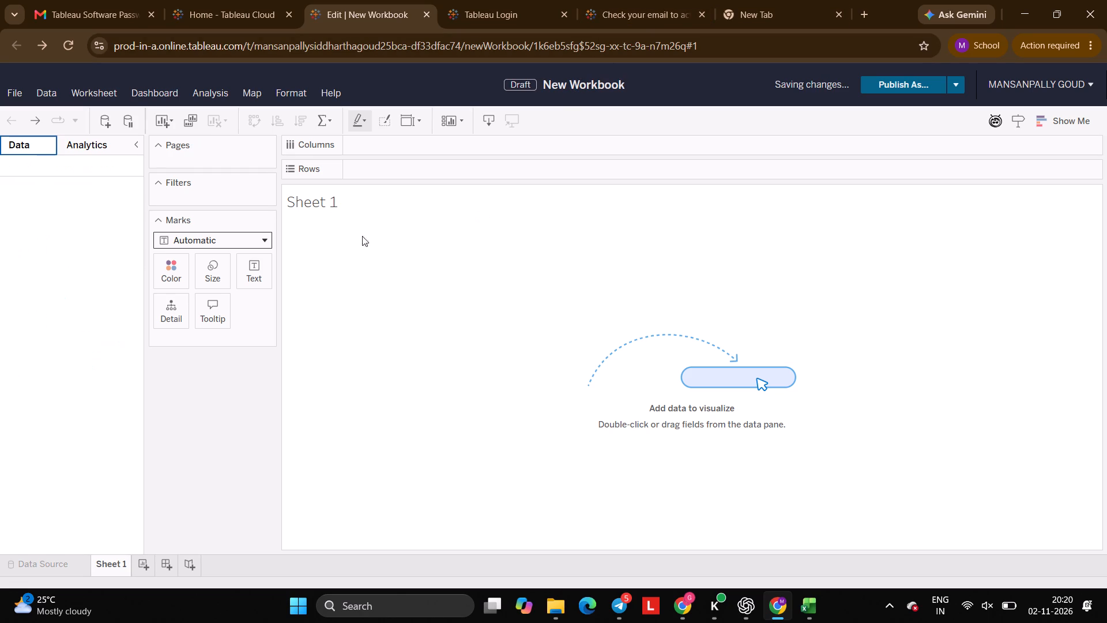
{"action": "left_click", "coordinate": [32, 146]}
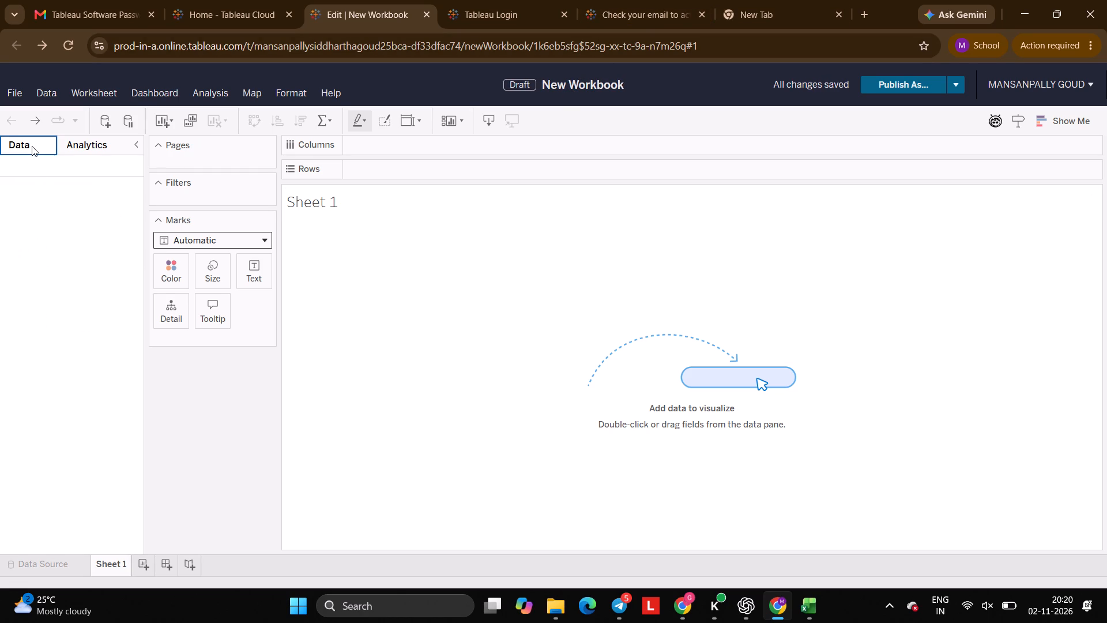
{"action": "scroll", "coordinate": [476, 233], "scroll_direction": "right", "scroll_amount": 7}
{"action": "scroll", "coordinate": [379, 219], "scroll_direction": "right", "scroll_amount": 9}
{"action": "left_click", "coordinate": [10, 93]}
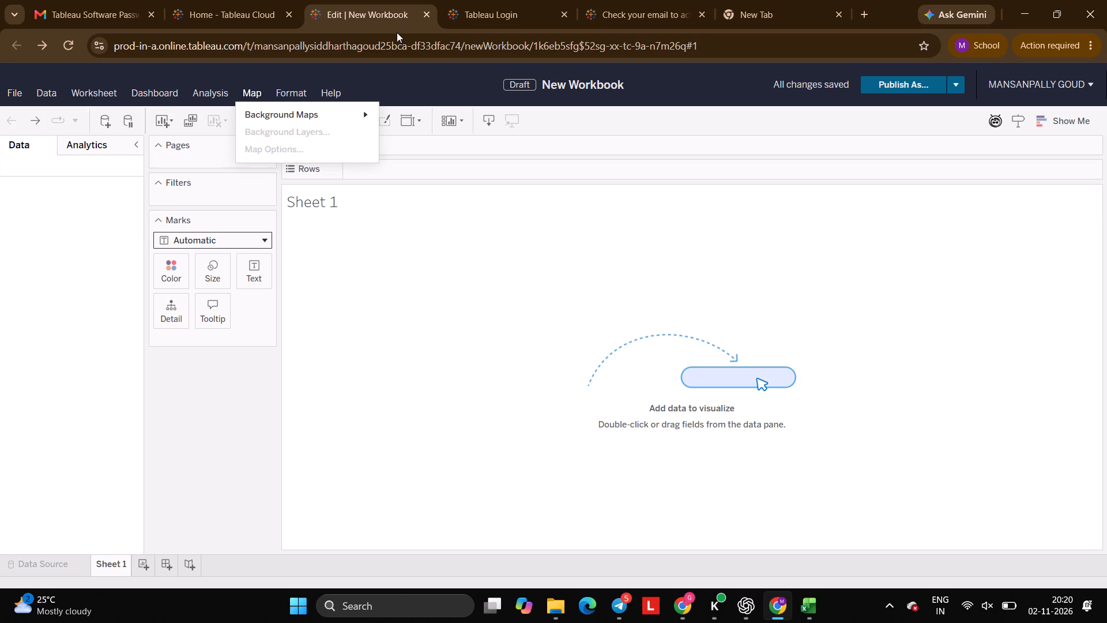
Create a new workbook from the Tableau Cloud home page.
{"action": "left_click", "coordinate": [242, 2]}
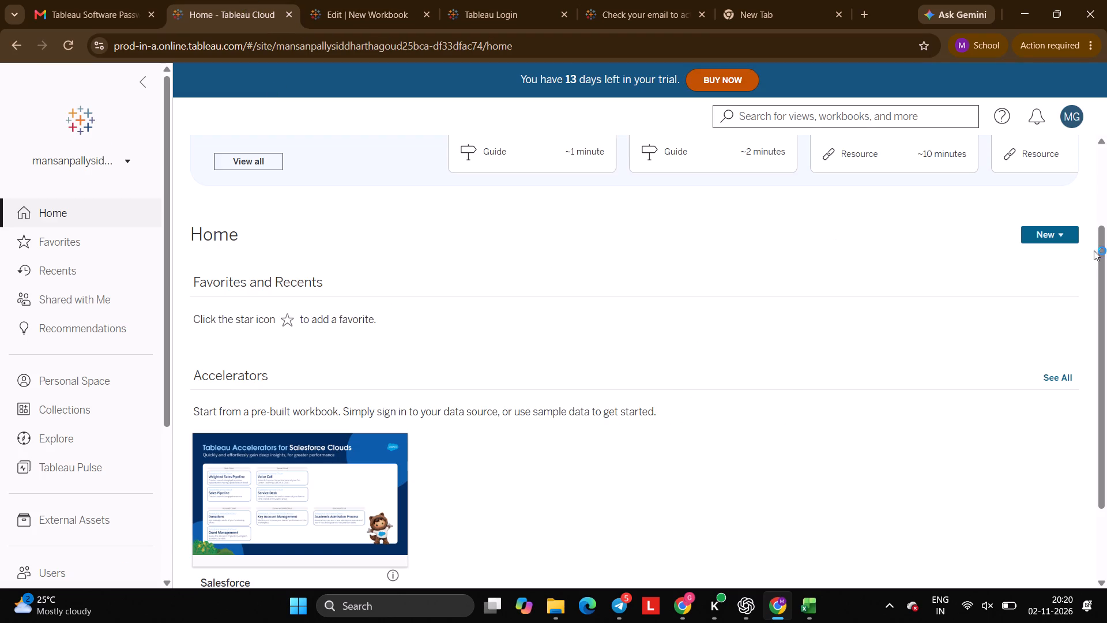
{"action": "left_click", "coordinate": [1064, 232]}
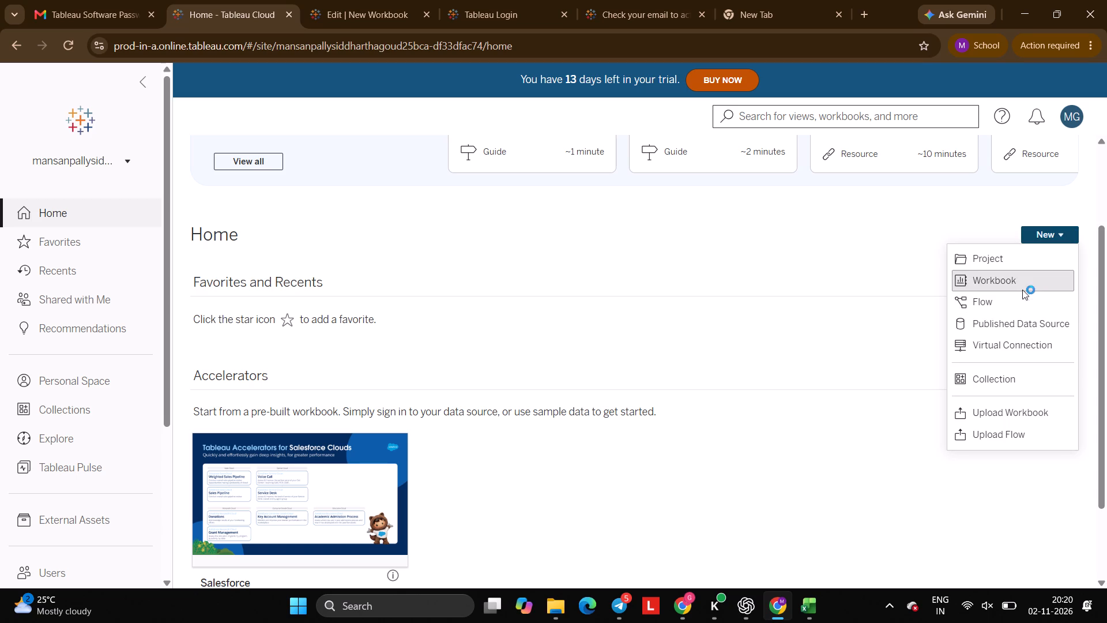
{"action": "left_click", "coordinate": [1000, 281]}
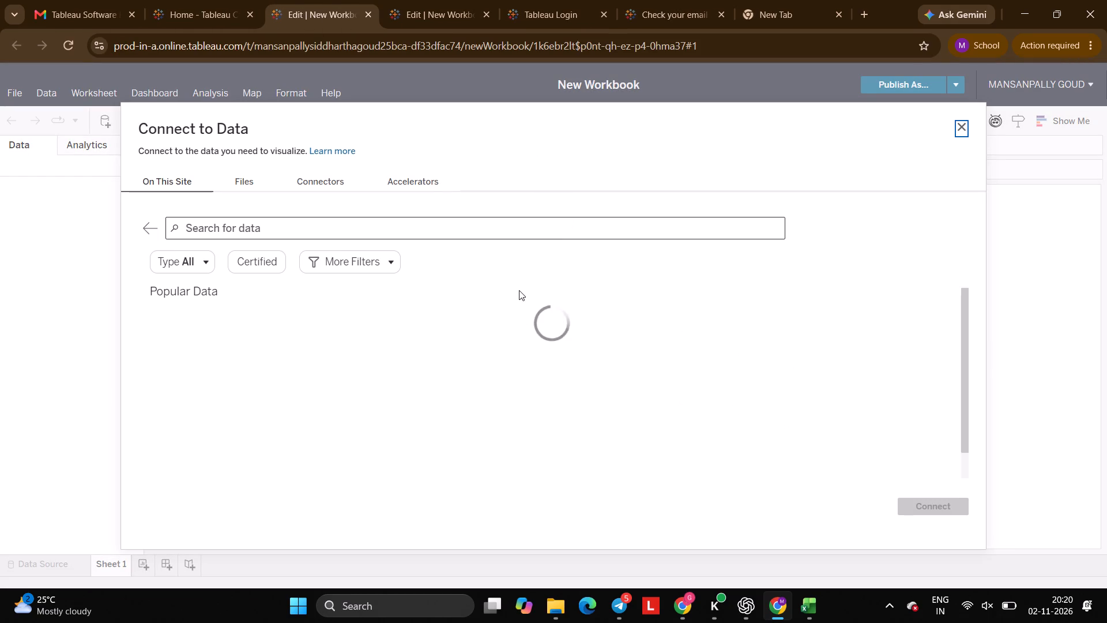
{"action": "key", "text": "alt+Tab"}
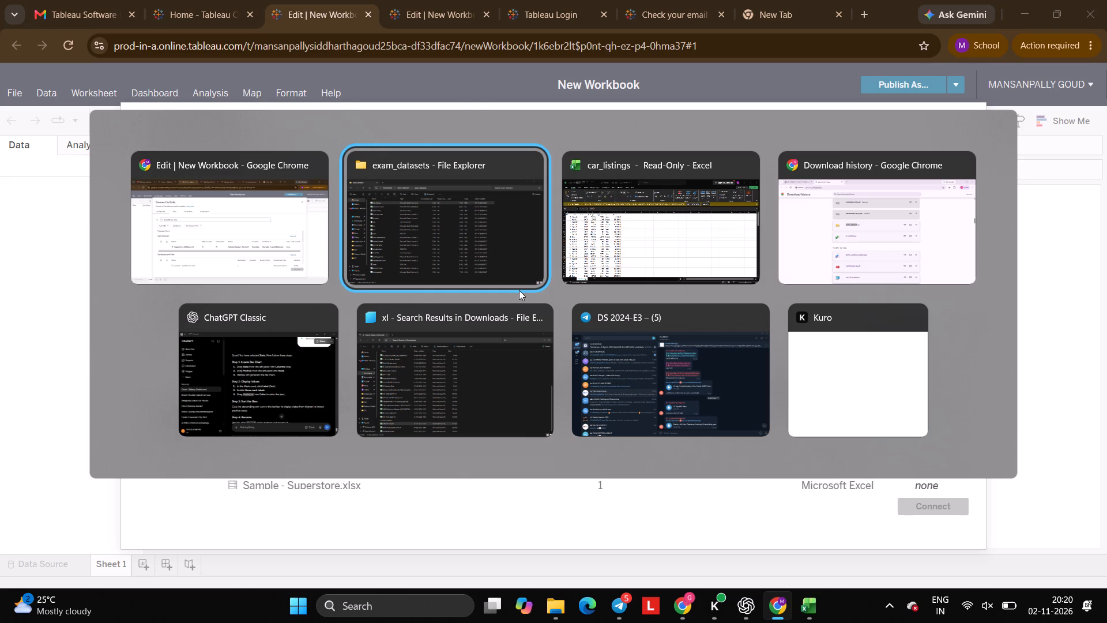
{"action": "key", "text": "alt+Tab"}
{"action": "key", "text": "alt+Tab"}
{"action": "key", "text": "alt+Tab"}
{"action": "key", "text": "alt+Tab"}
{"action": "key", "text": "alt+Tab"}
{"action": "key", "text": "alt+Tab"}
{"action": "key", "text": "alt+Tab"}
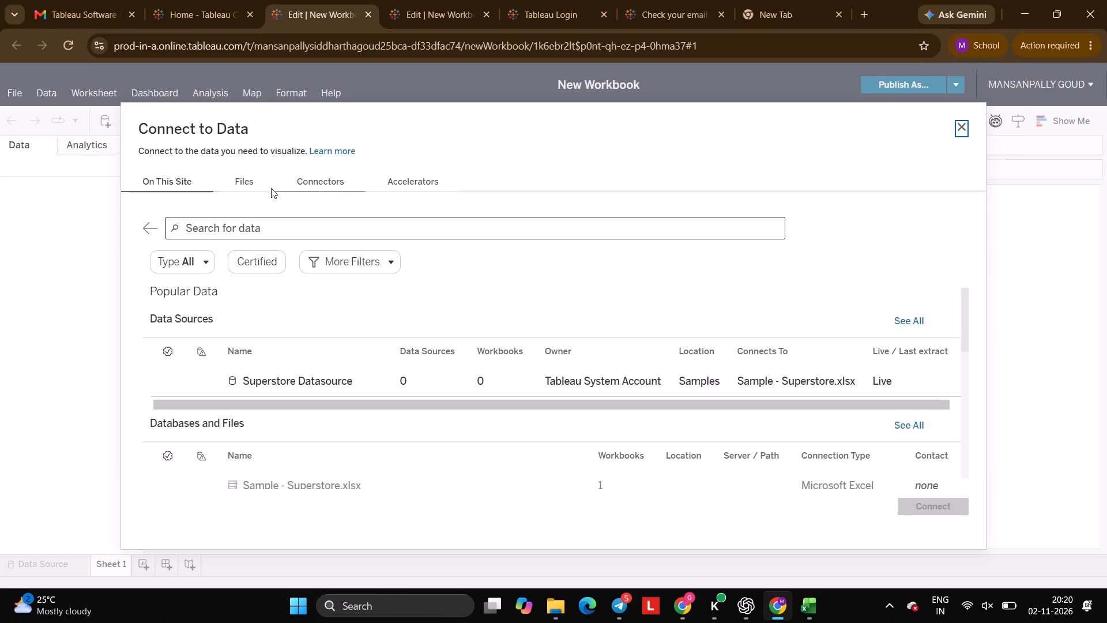
Upload the car_listings file from the exam_datasets folder as the workbook's data source and dismiss the save reminder.
{"action": "left_click", "coordinate": [255, 182]}
{"action": "key", "text": "alt+Tab"}
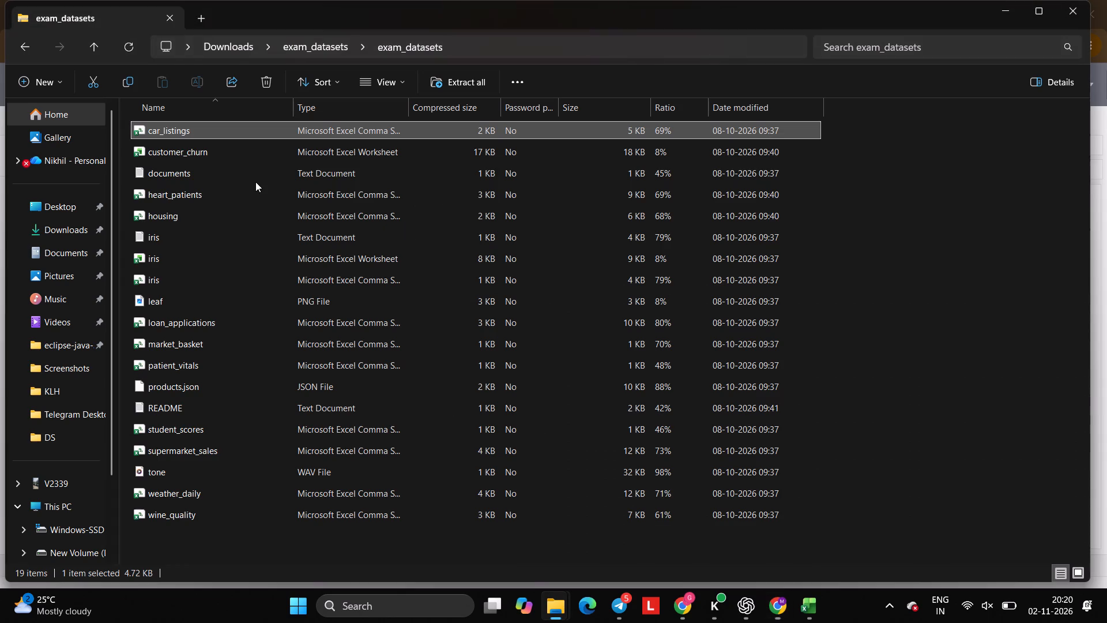
{"action": "left_click_drag", "start_coordinate": [266, 130], "coordinate": [430, 231]}
{"action": "key", "text": "alt+Tab"}
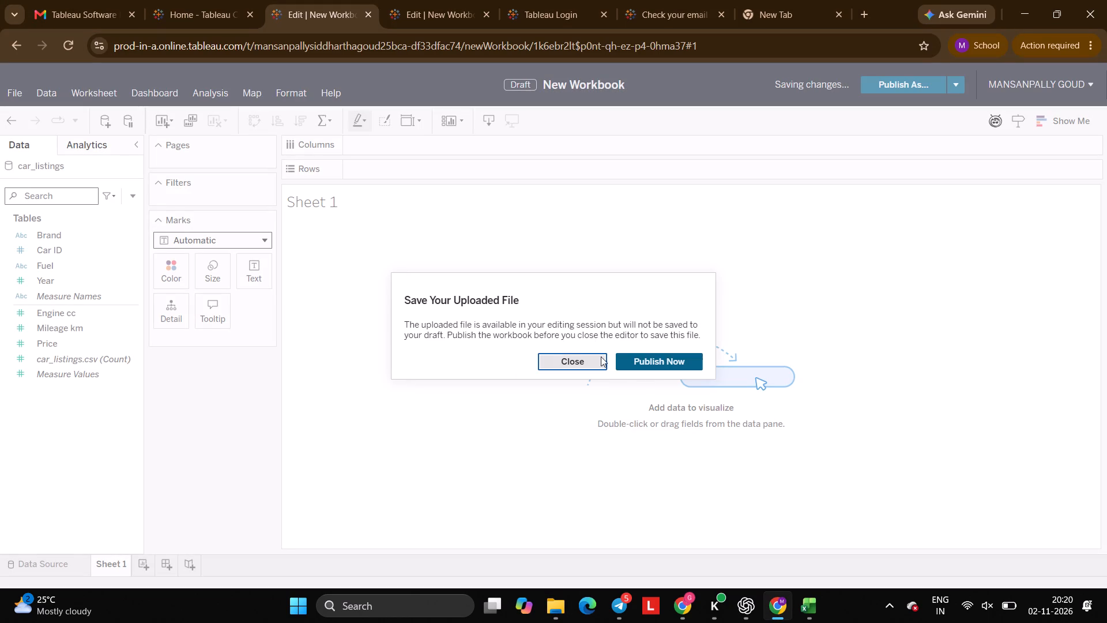
{"action": "left_click", "coordinate": [589, 357]}
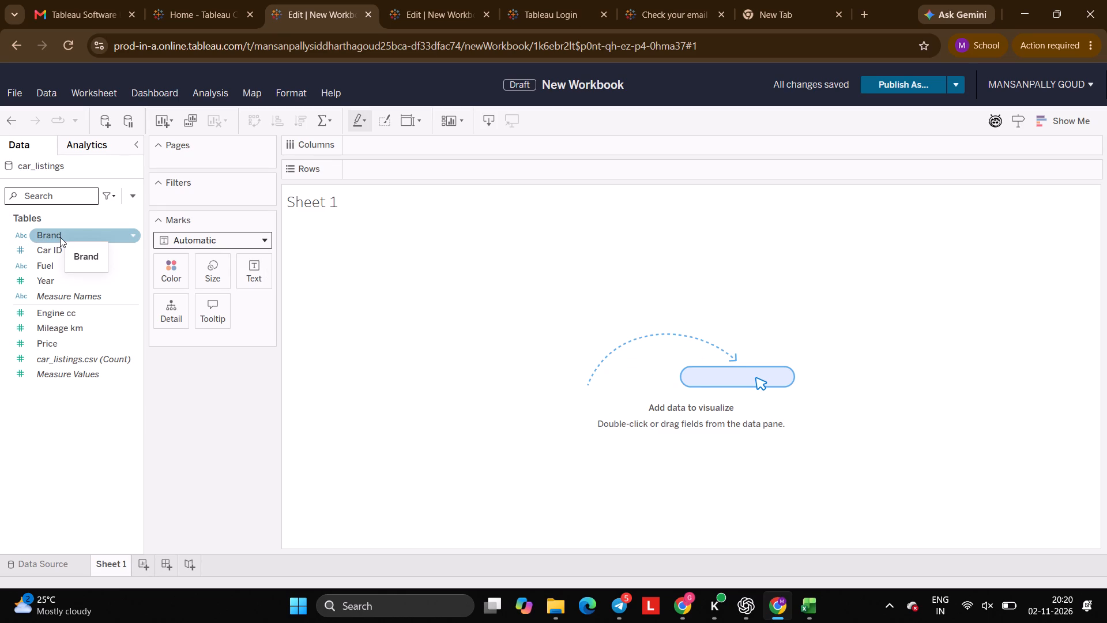
Build a bar chart on Sheet 1 with Brand on Columns and the sum of Price on Rows.
{"action": "left_click_drag", "start_coordinate": [60, 237], "coordinate": [354, 164]}
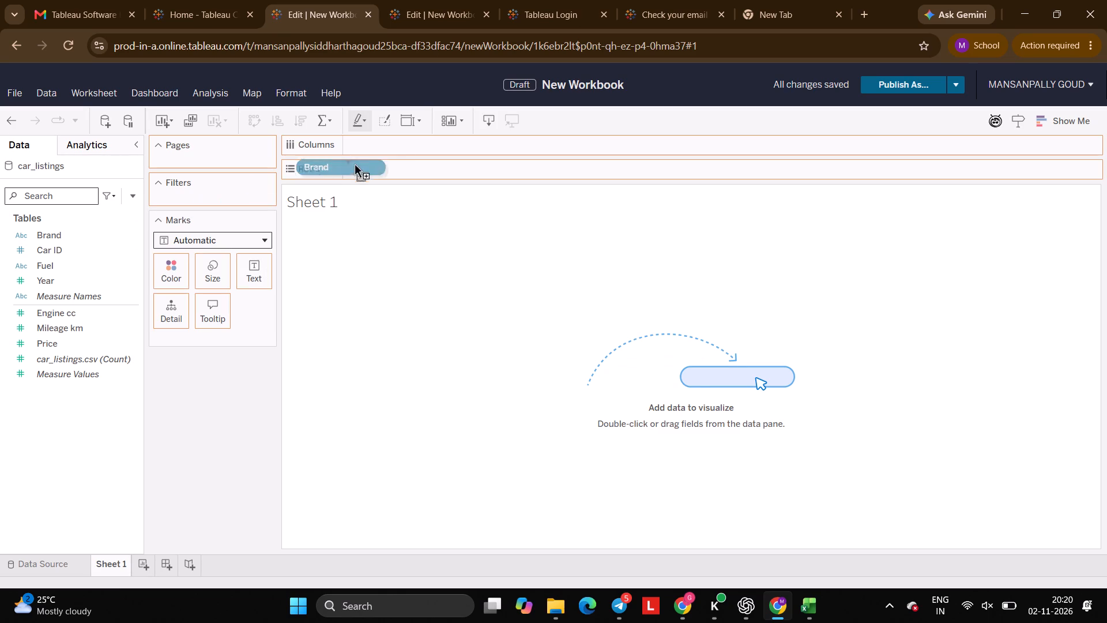
{"action": "left_click_drag", "start_coordinate": [354, 164], "coordinate": [396, 147]}
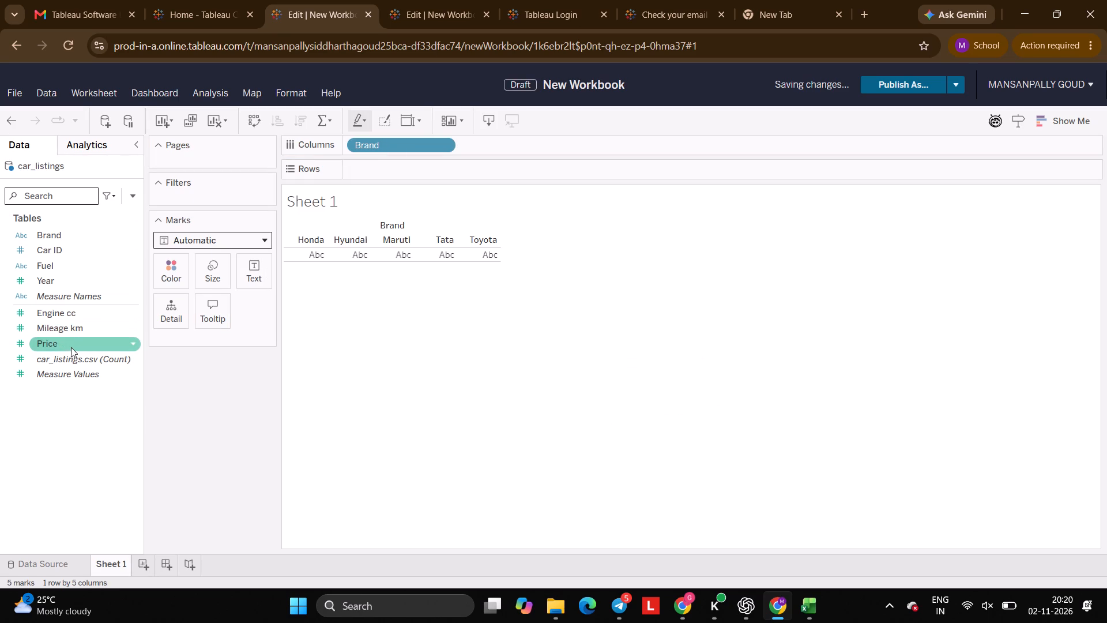
{"action": "left_click_drag", "start_coordinate": [71, 348], "coordinate": [408, 170]}
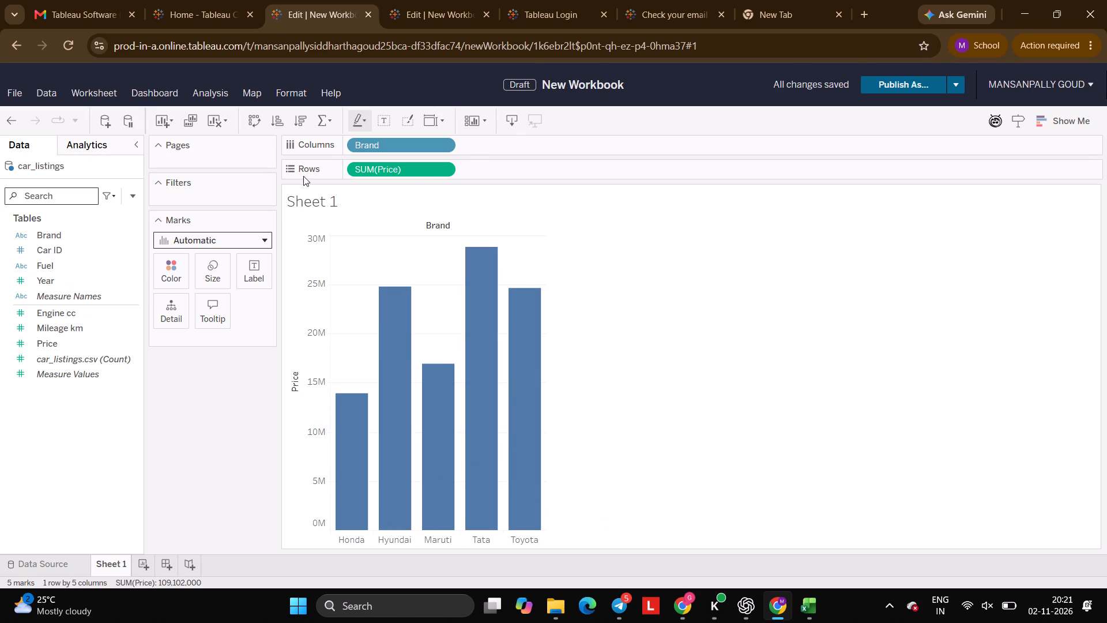
Remove Brand from Columns and move the sum of Price from Rows to Columns.
{"action": "left_click_drag", "start_coordinate": [362, 143], "coordinate": [206, 166]}
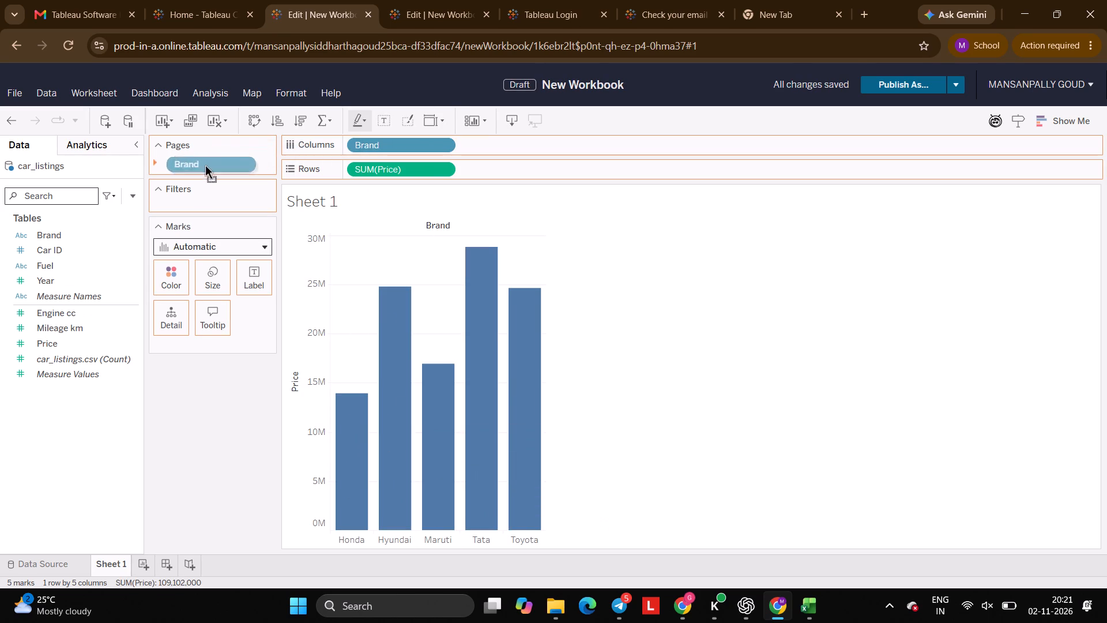
{"action": "left_click_drag", "start_coordinate": [206, 166], "coordinate": [104, 211]}
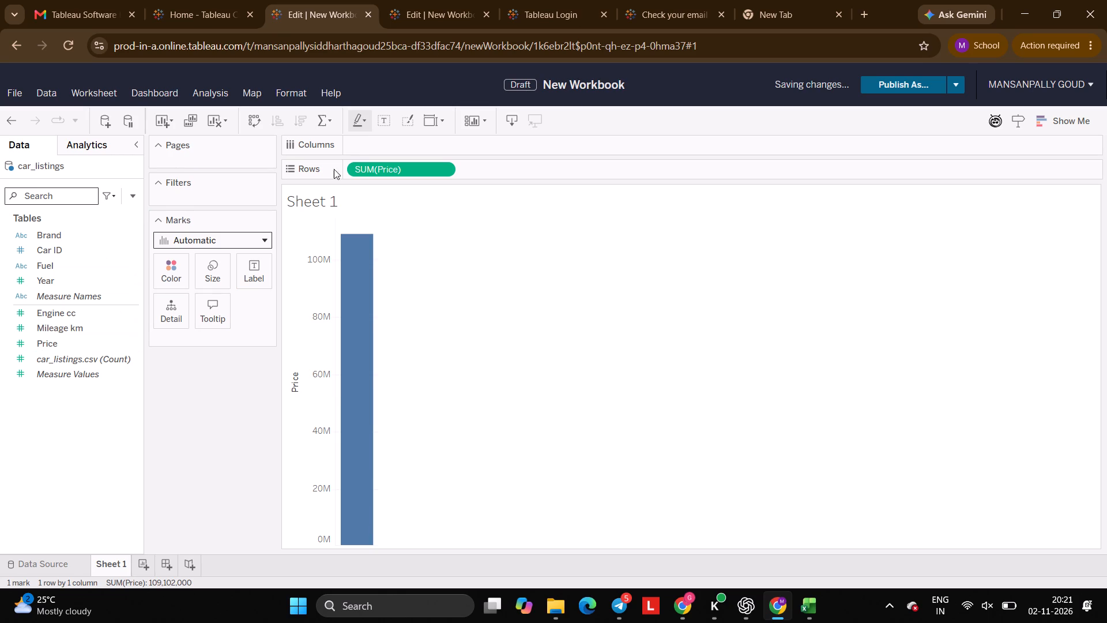
{"action": "left_click_drag", "start_coordinate": [362, 168], "coordinate": [377, 141]}
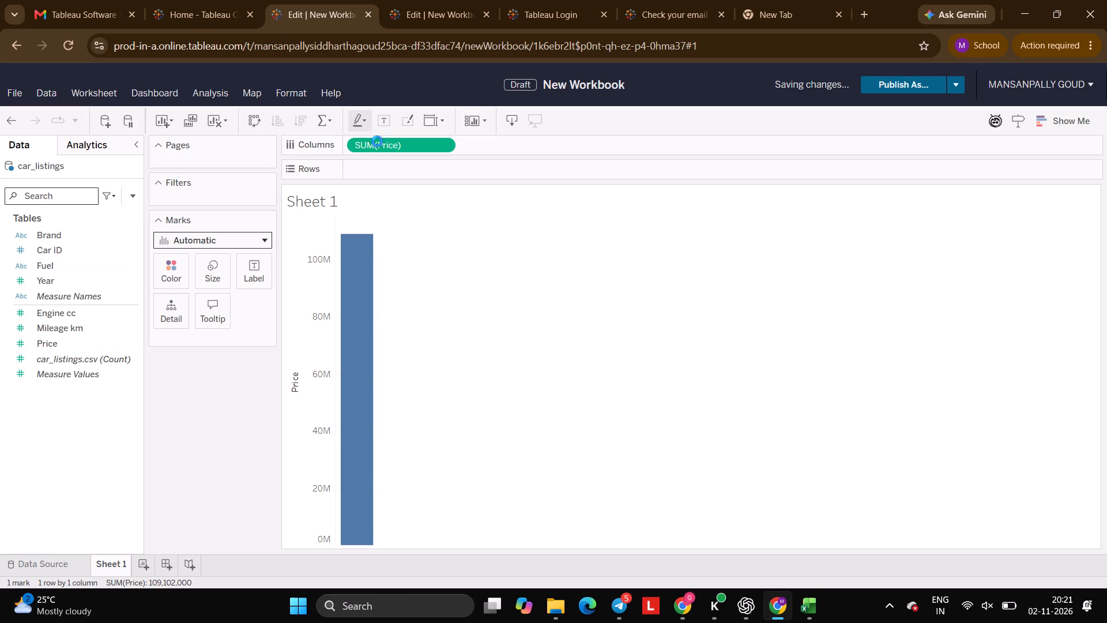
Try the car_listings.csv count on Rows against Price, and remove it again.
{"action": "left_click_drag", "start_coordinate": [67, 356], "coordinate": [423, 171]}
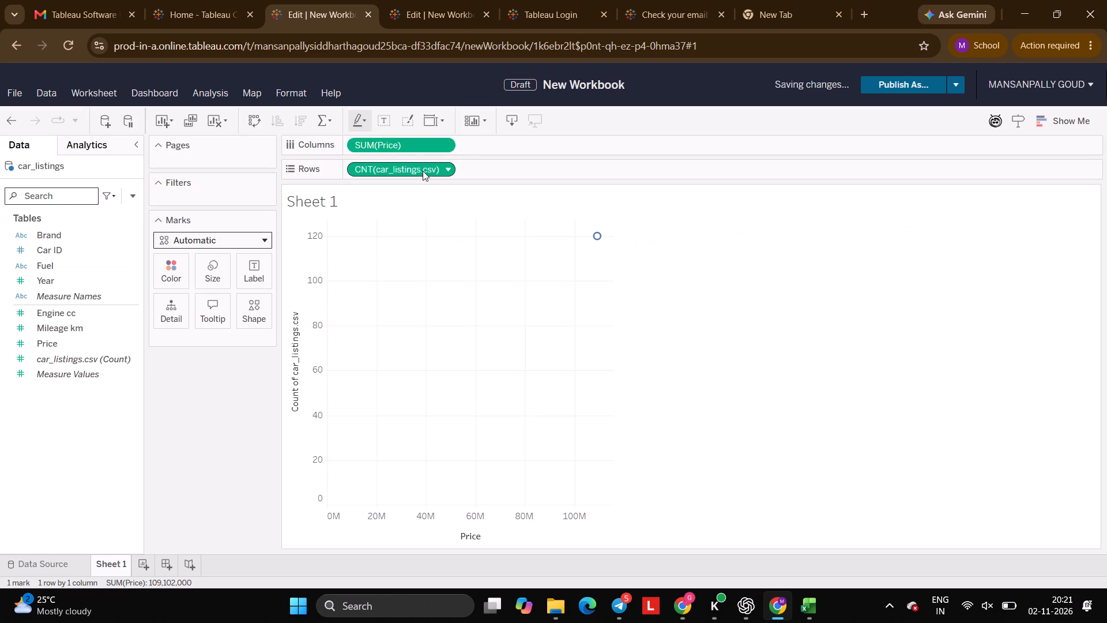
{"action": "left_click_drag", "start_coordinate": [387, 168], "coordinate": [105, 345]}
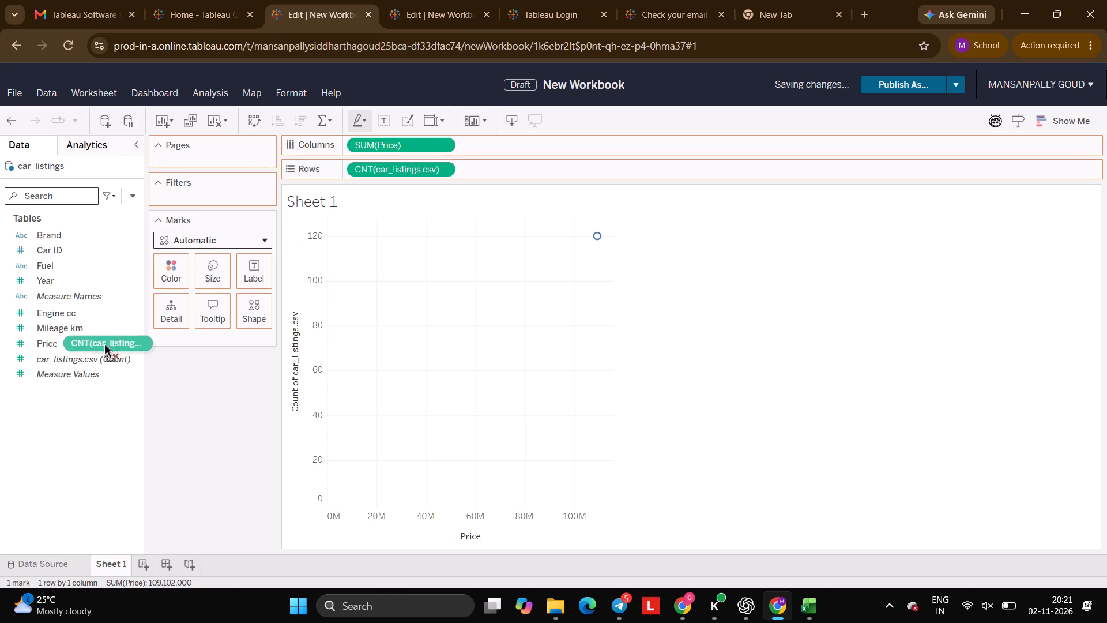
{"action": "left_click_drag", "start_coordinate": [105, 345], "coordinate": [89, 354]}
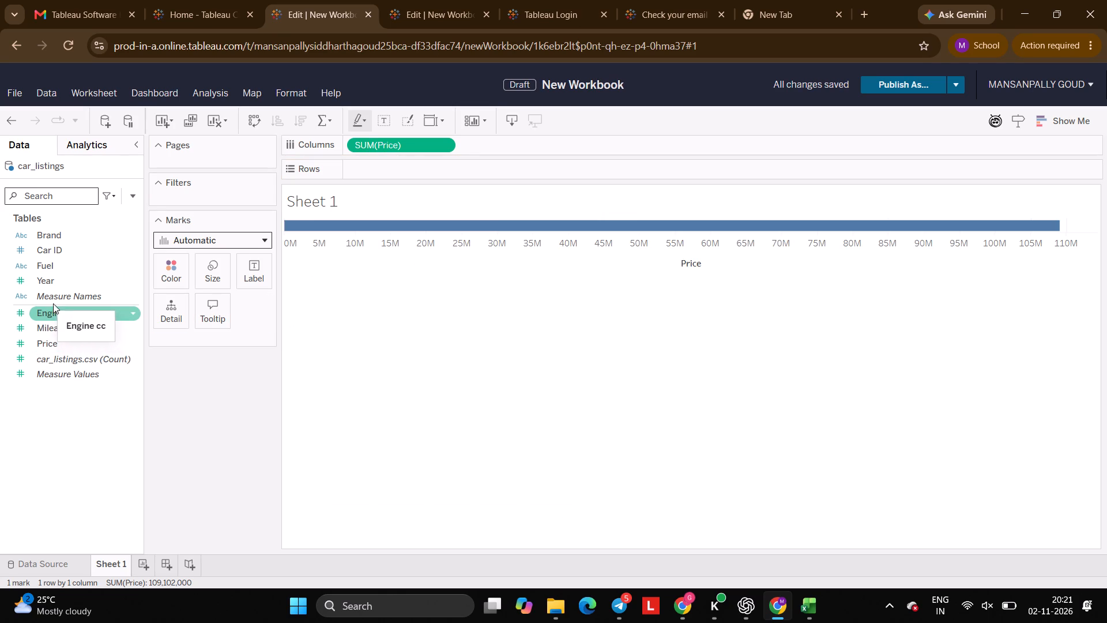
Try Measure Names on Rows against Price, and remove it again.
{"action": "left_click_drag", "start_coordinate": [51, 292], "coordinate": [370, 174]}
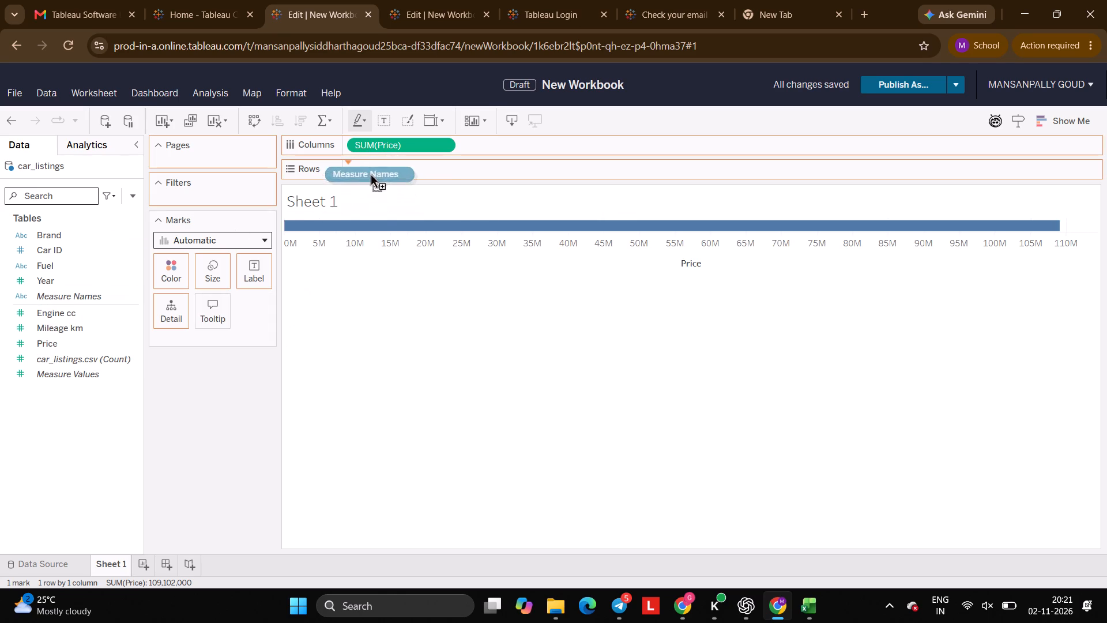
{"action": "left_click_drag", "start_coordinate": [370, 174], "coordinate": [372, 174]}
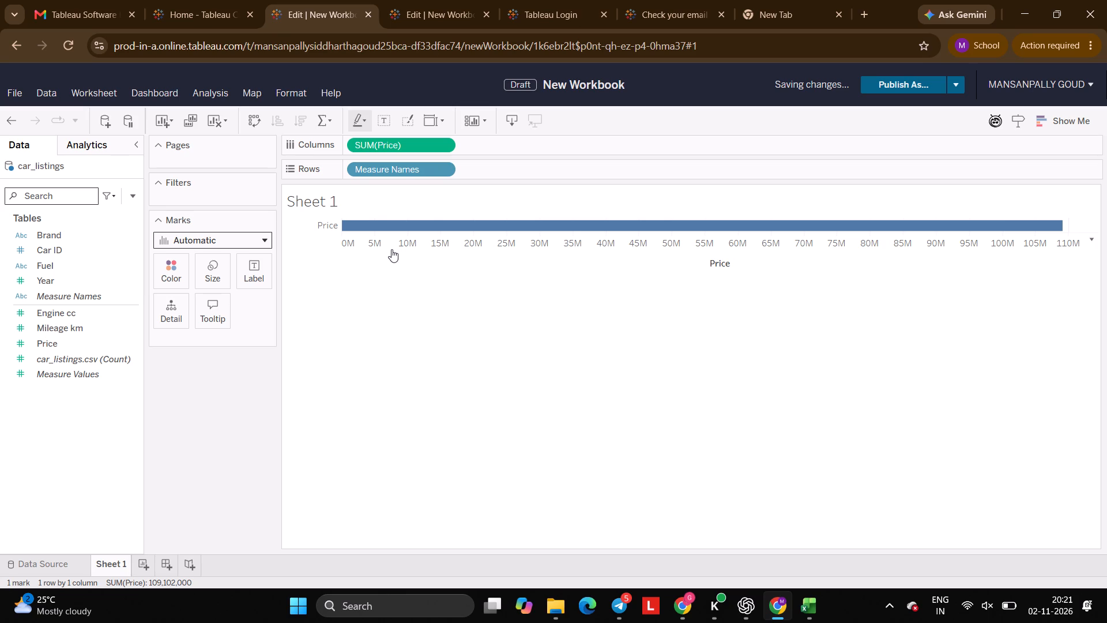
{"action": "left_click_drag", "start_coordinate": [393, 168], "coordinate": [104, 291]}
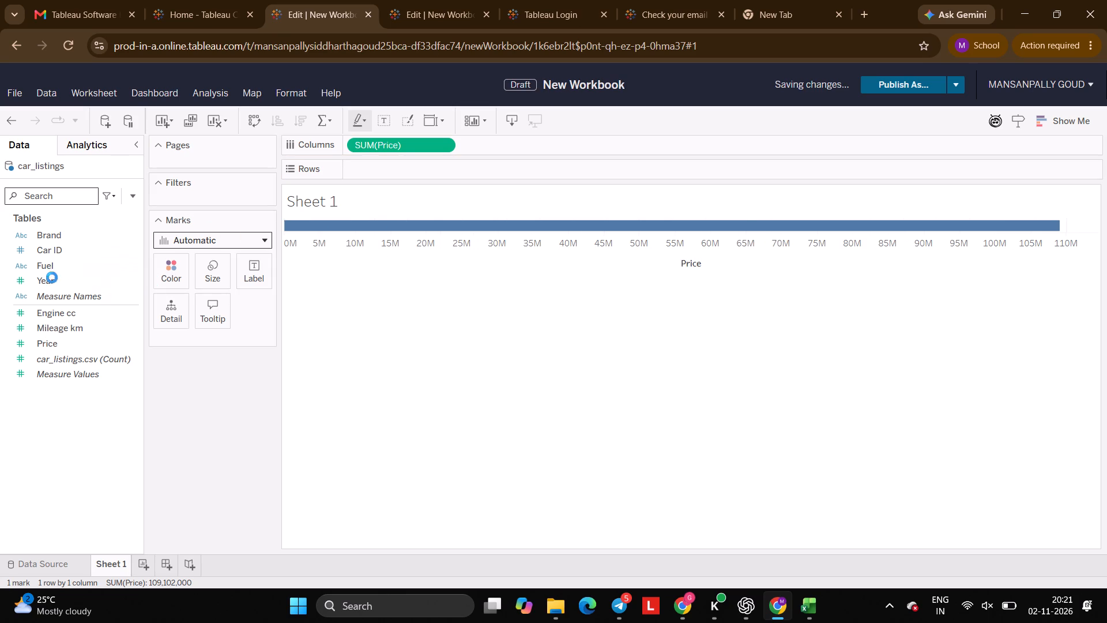
Place Car ID on Rows to chart the price of each car.
{"action": "left_click_drag", "start_coordinate": [61, 249], "coordinate": [387, 174]}
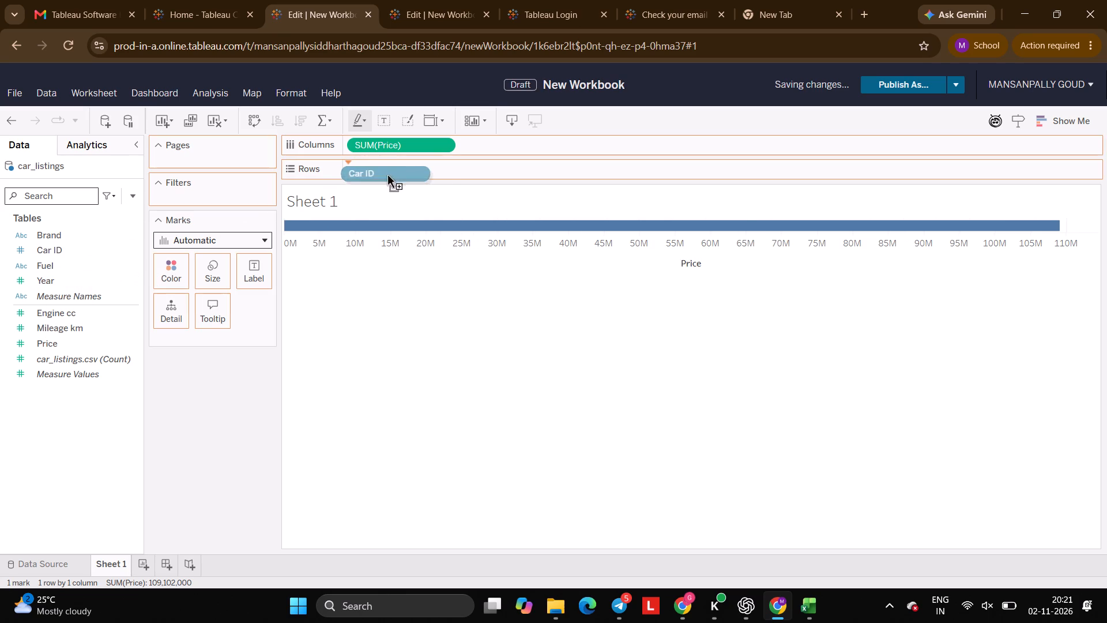
{"action": "left_click_drag", "start_coordinate": [387, 174], "coordinate": [387, 175]}
Switch to the car_listings sheet in Excel and review its columns and records.
{"action": "key", "text": "alt+Tab"}
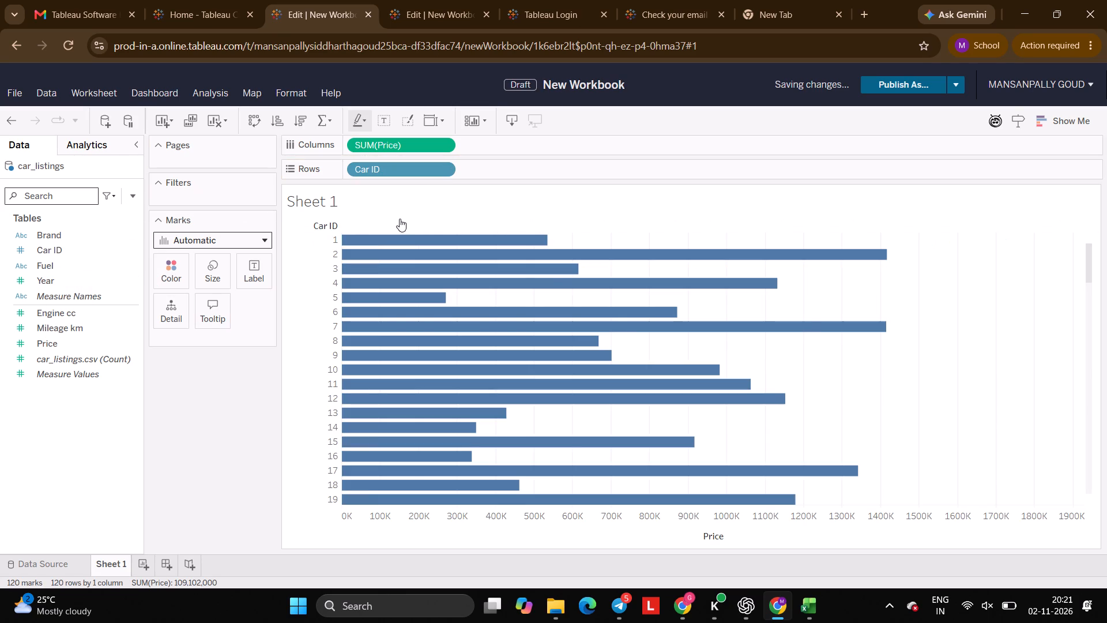
{"action": "key", "text": "alt+Tab"}
{"action": "scroll", "coordinate": [405, 277], "scroll_direction": "up", "scroll_amount": 1}
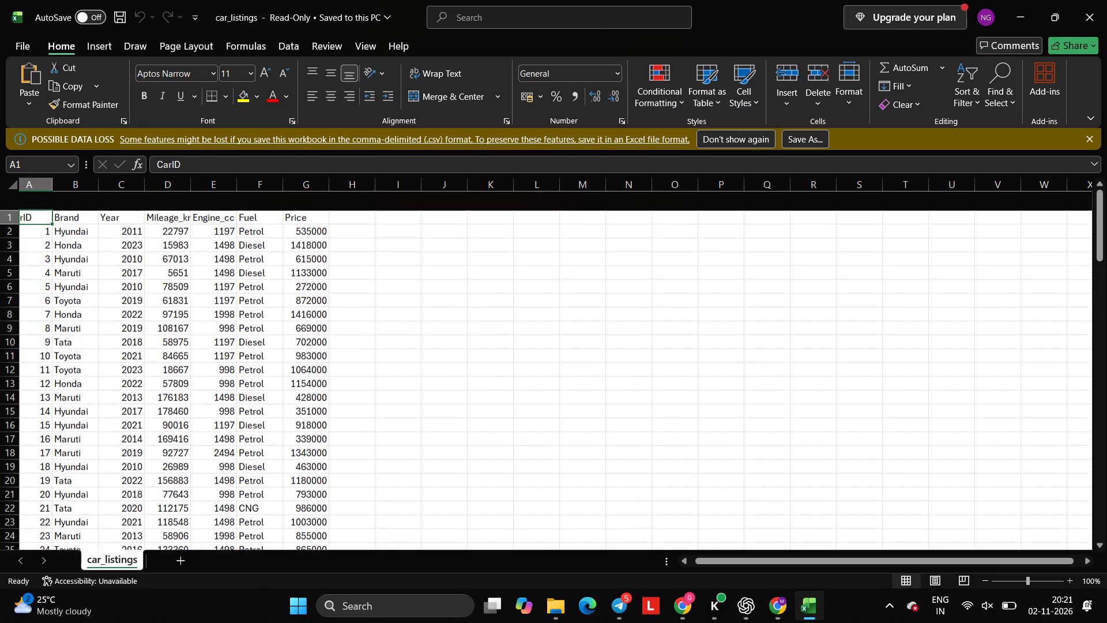
{"action": "scroll", "coordinate": [405, 277], "scroll_direction": "up", "scroll_amount": 1}
{"action": "key", "text": "alt+Tab"}
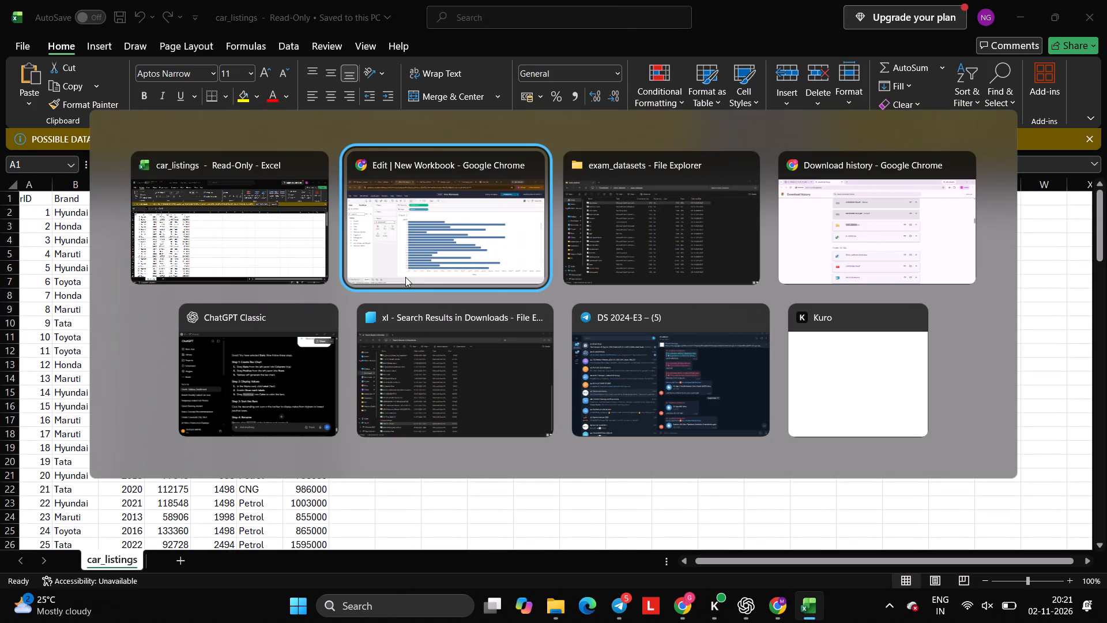
{"action": "key", "text": "alt+Tab"}
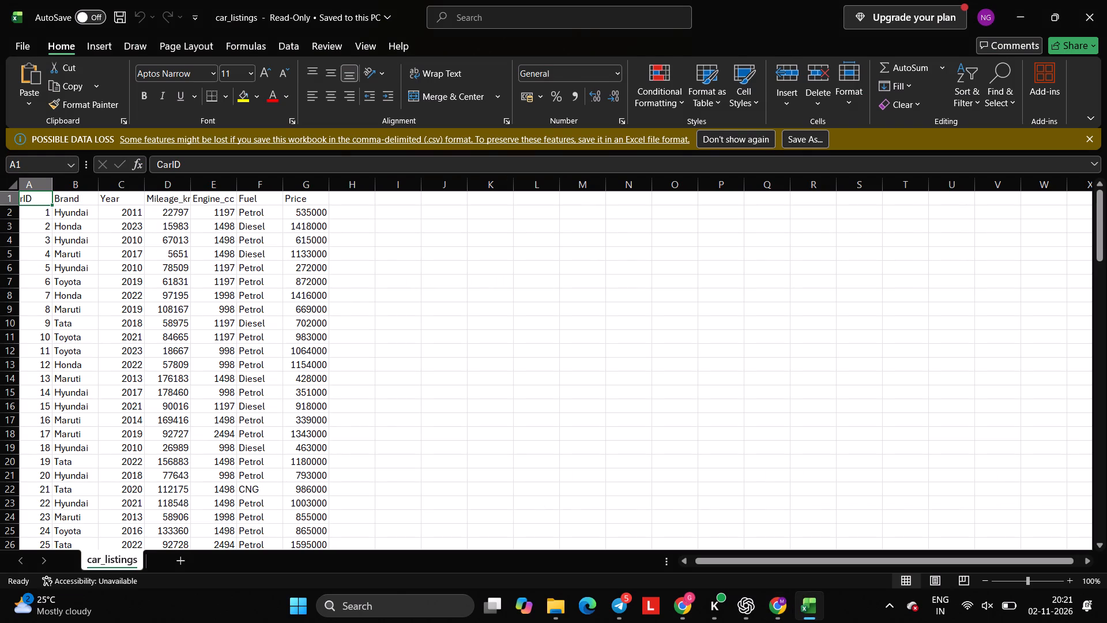
Switch back to the Tableau workbook and replace Car ID with Brand on Rows to chart price by brand.
{"action": "key", "text": "alt+Tab"}
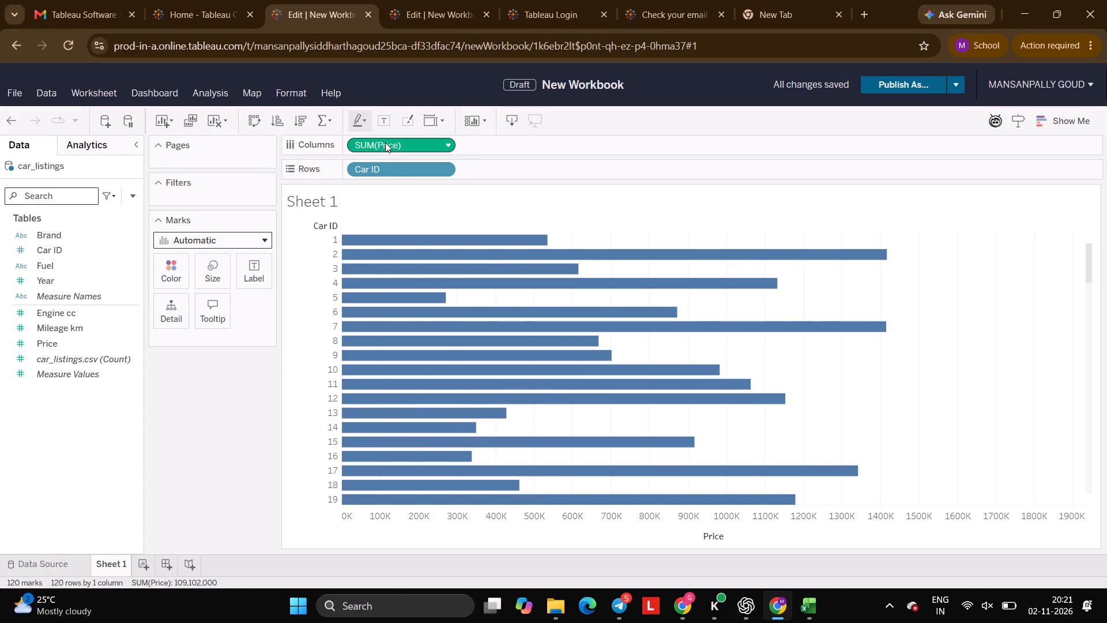
{"action": "left_click_drag", "start_coordinate": [44, 240], "coordinate": [475, 170]}
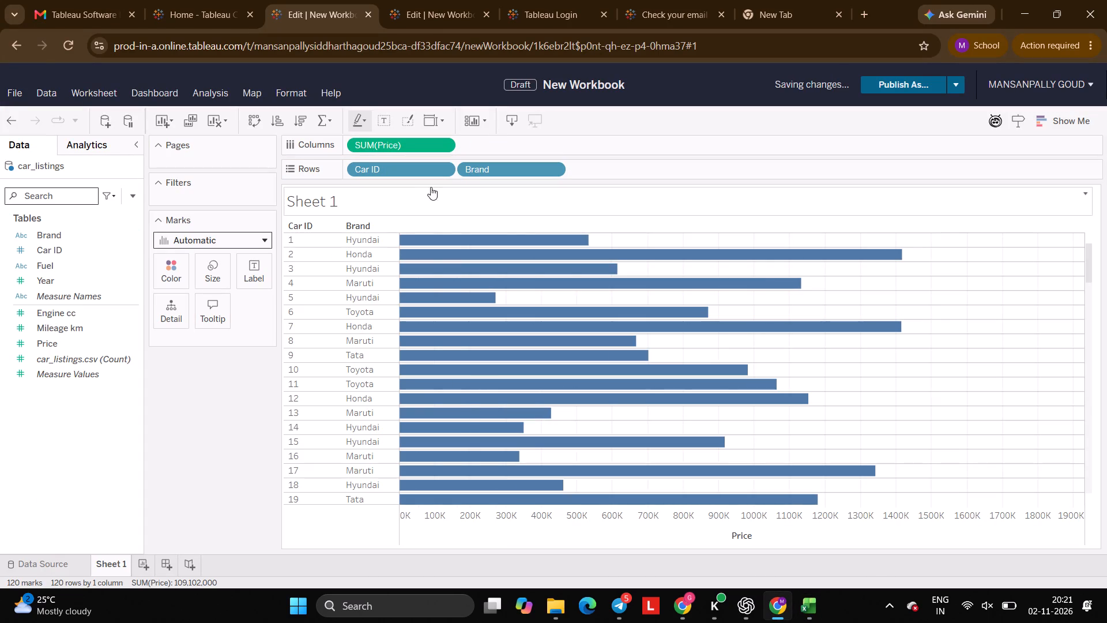
{"action": "left_click", "coordinate": [410, 169]}
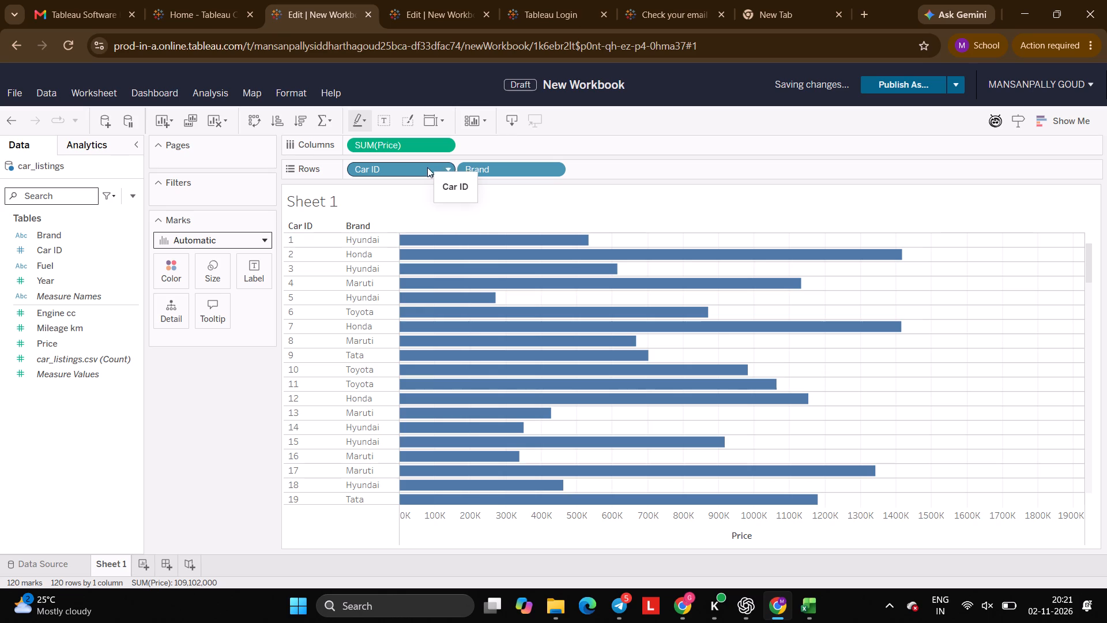
{"action": "left_click_drag", "start_coordinate": [417, 167], "coordinate": [98, 284]}
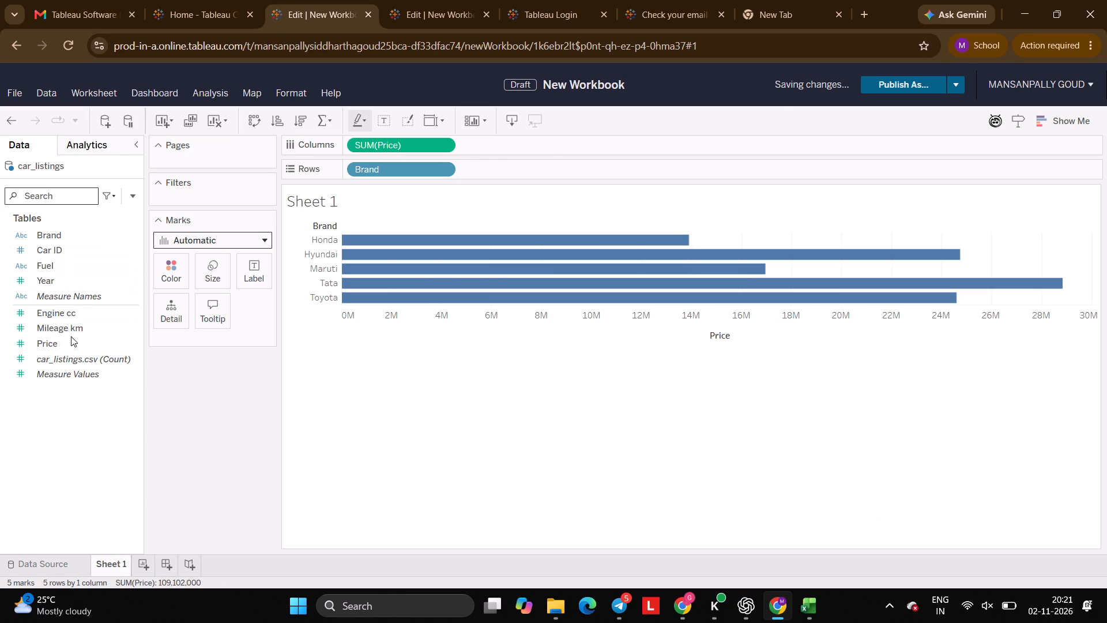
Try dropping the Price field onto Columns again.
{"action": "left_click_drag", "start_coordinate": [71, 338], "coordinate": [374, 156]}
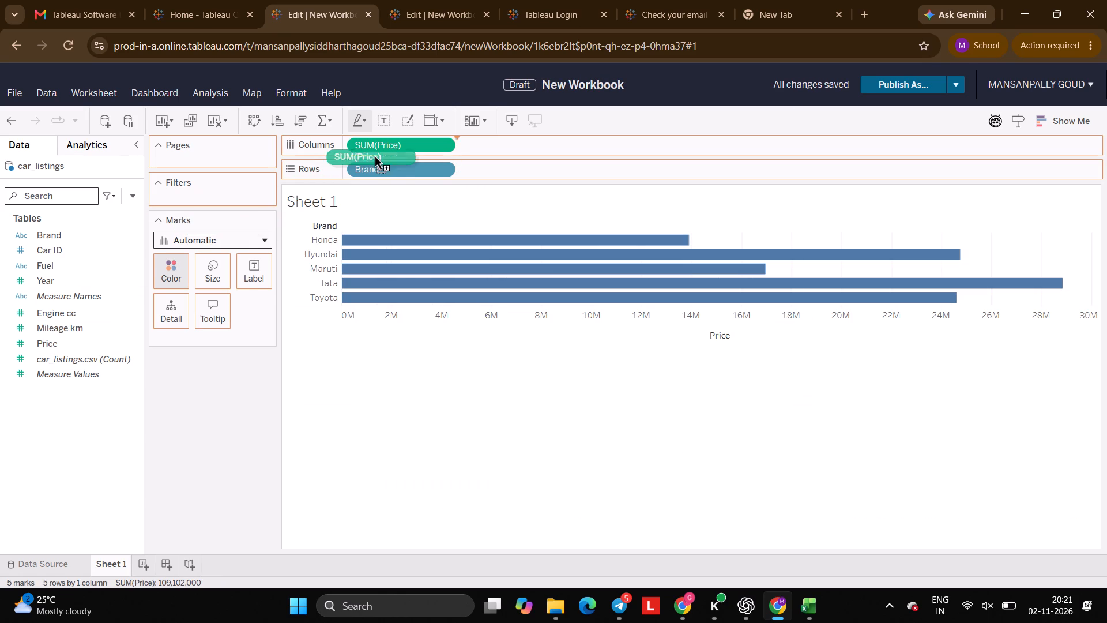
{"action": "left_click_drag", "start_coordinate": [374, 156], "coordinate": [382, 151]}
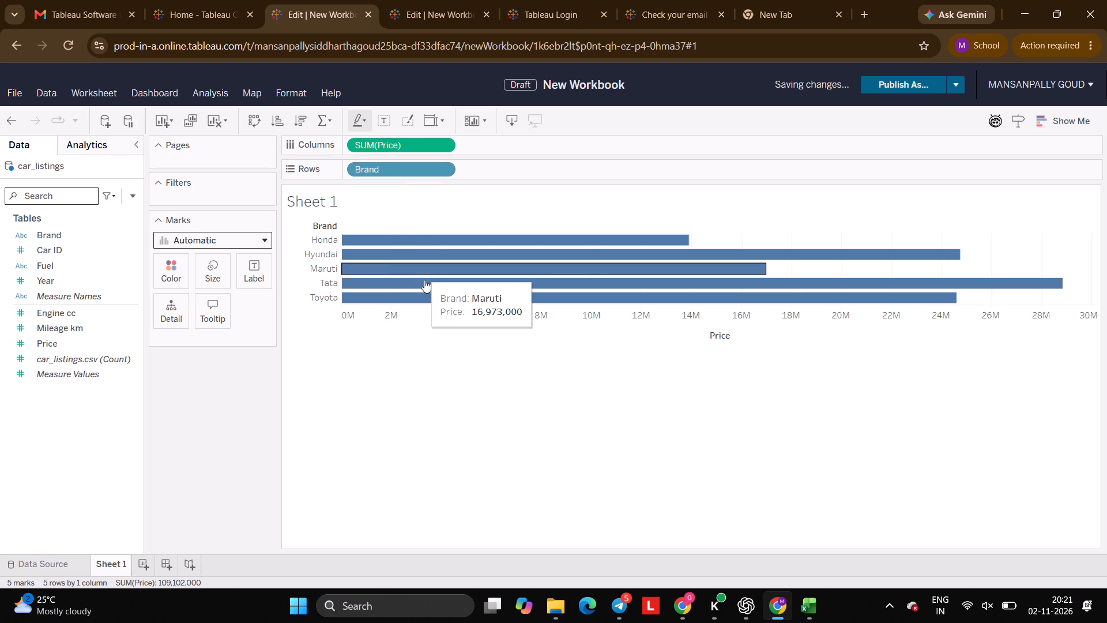
Swap the axes of the bar chart by moving Brand to Columns and SUM(Price) to Rows.
{"action": "left_click_drag", "start_coordinate": [391, 166], "coordinate": [391, 119]}
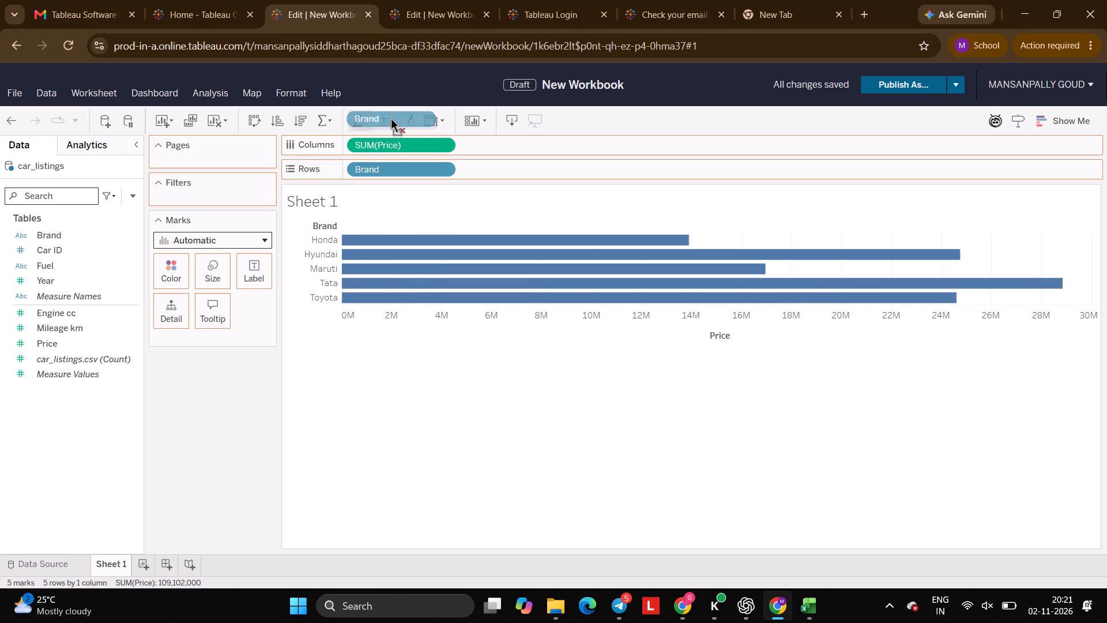
{"action": "left_click_drag", "start_coordinate": [391, 119], "coordinate": [396, 138]}
{"action": "left_click_drag", "start_coordinate": [475, 141], "coordinate": [446, 170]}
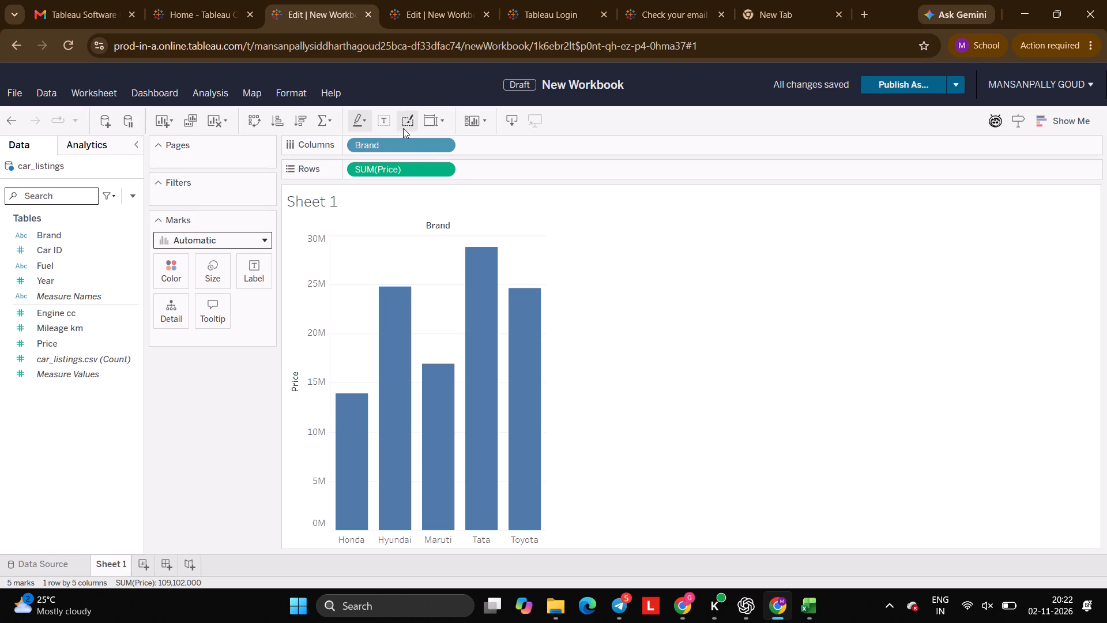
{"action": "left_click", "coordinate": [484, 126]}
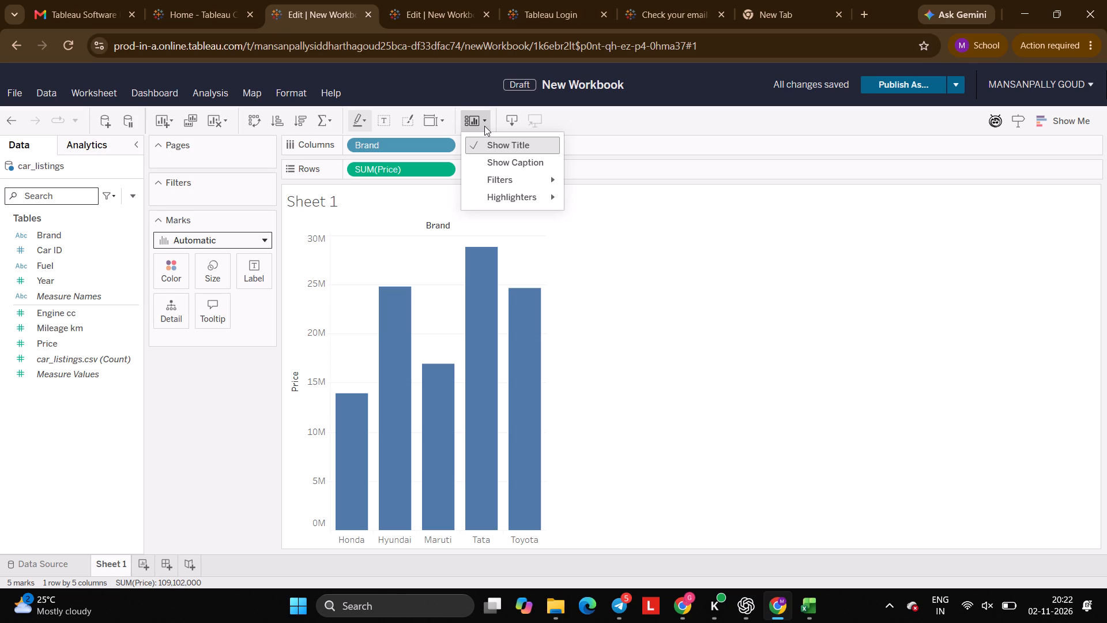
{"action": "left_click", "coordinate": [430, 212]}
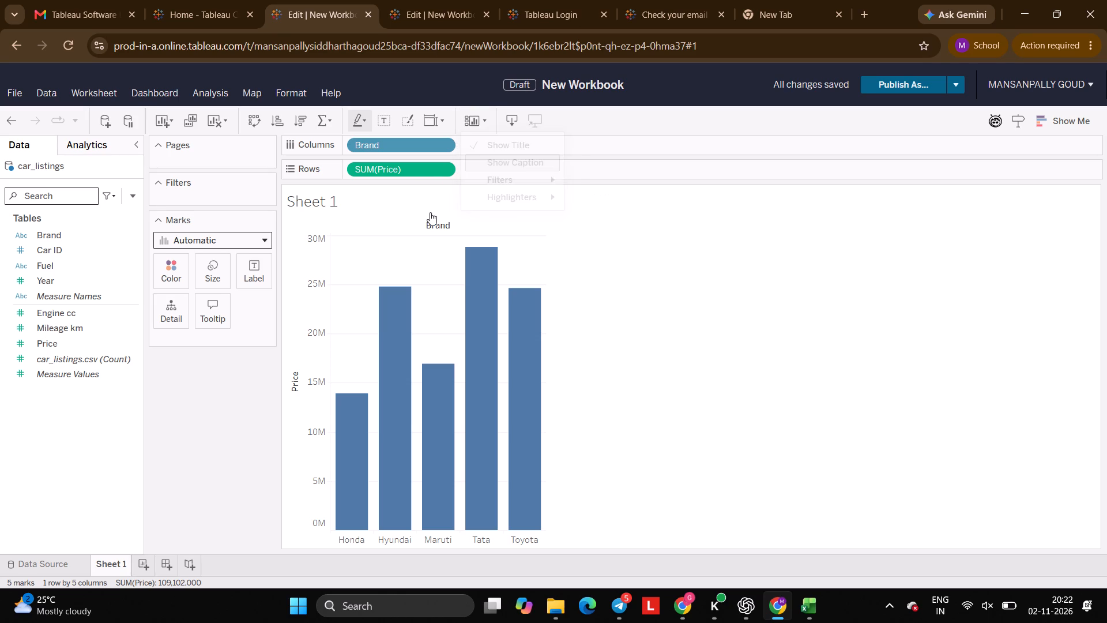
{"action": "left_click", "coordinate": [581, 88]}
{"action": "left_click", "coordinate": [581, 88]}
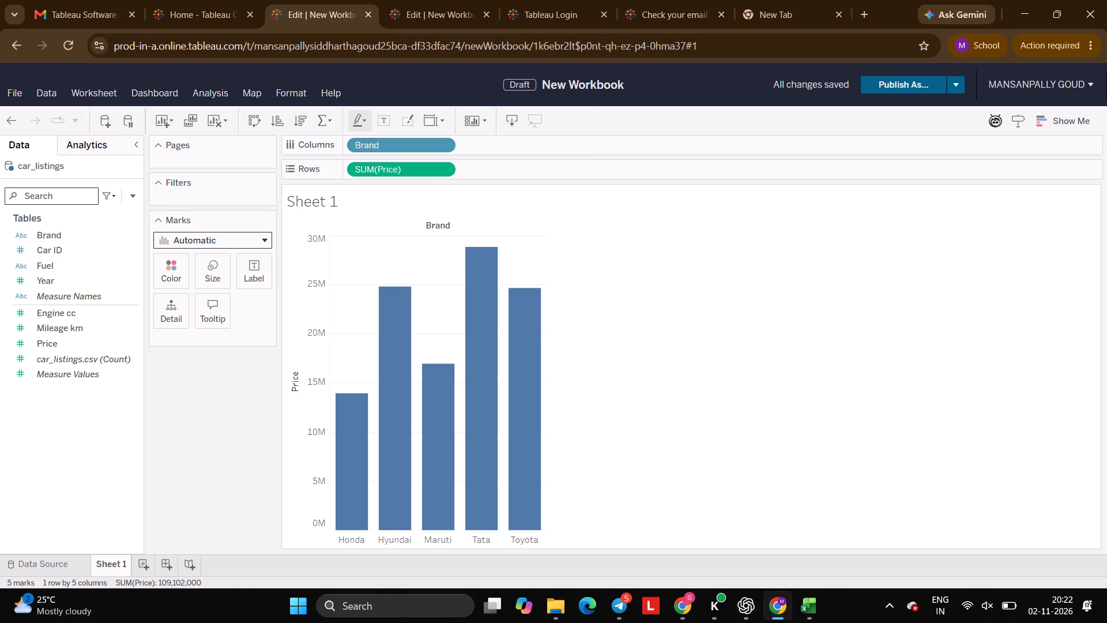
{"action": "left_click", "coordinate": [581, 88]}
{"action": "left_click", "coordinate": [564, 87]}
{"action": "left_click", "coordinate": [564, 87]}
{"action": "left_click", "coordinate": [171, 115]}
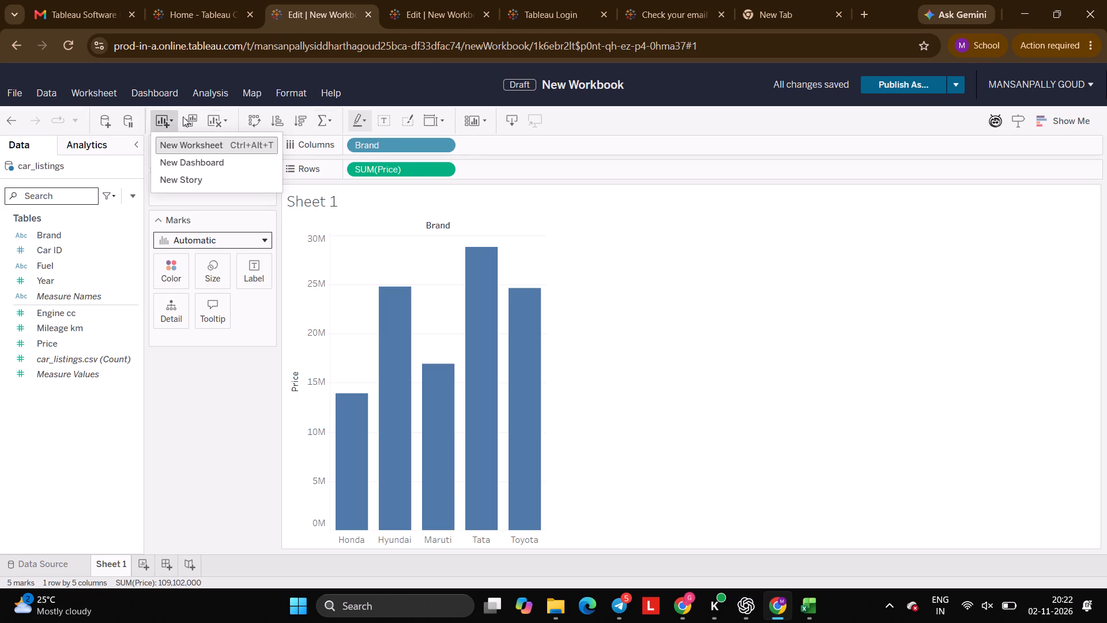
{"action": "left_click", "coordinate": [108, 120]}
{"action": "key", "text": "alt+Tab"}
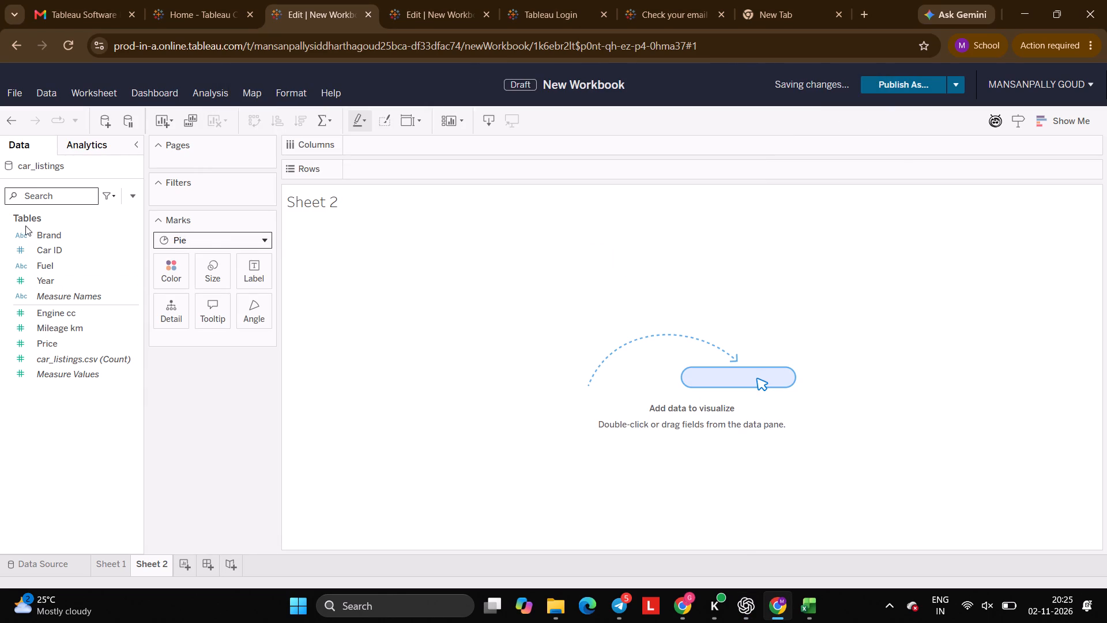
Add the Brand and Fuel fields to the Sheet 2 chart and arrange them with Fuel on Columns and Brand on Rows.
{"action": "left_click_drag", "start_coordinate": [37, 234], "coordinate": [410, 152]}
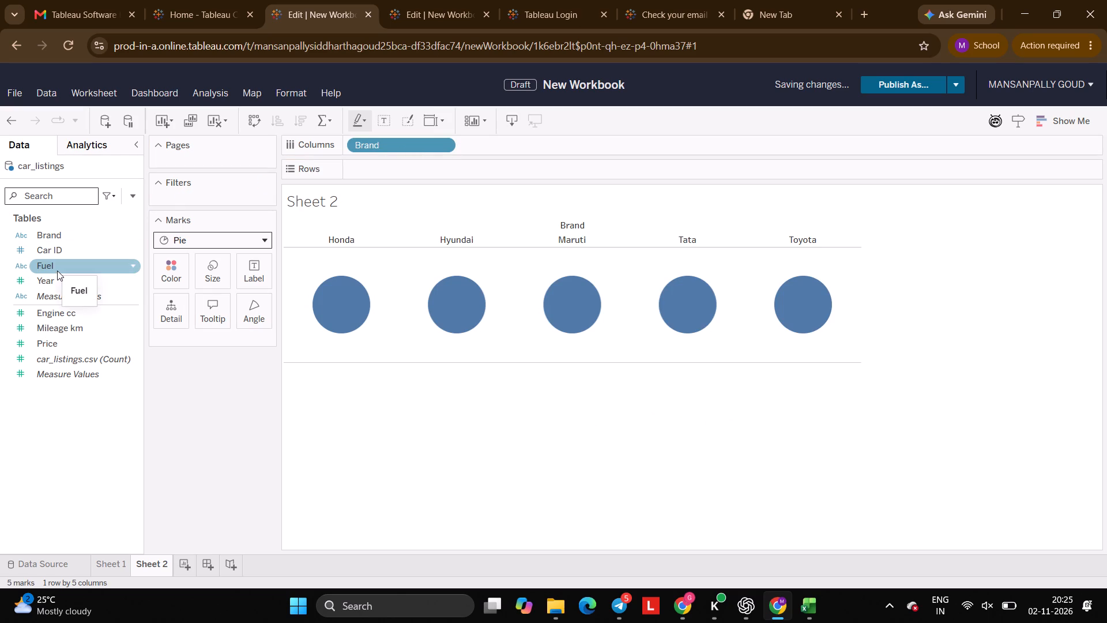
{"action": "left_click_drag", "start_coordinate": [57, 271], "coordinate": [454, 169]}
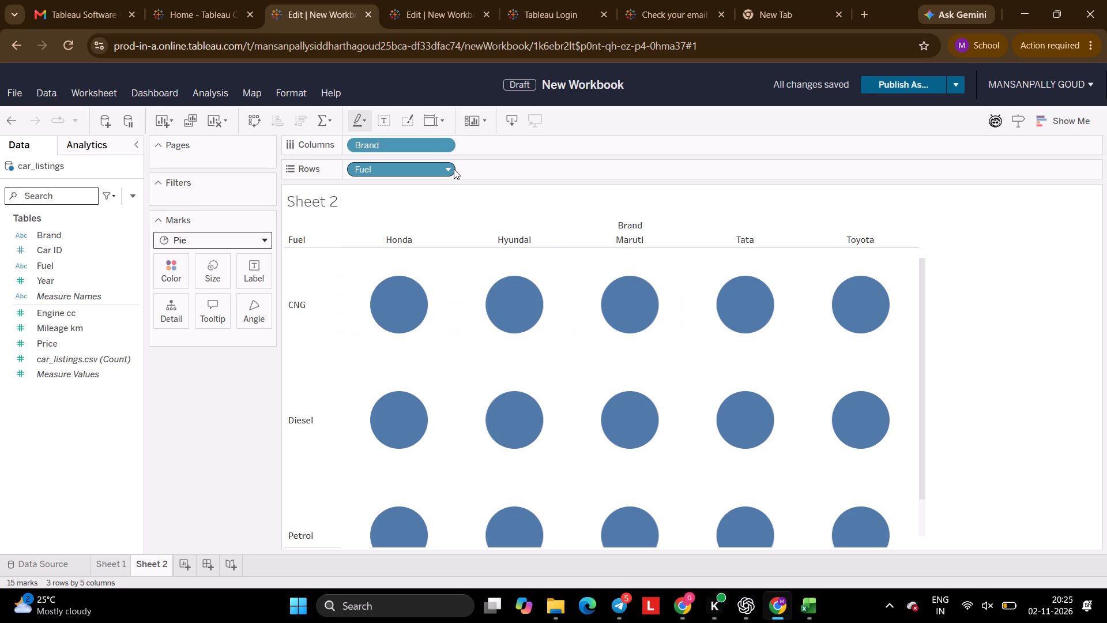
{"action": "left_click_drag", "start_coordinate": [427, 170], "coordinate": [437, 148]}
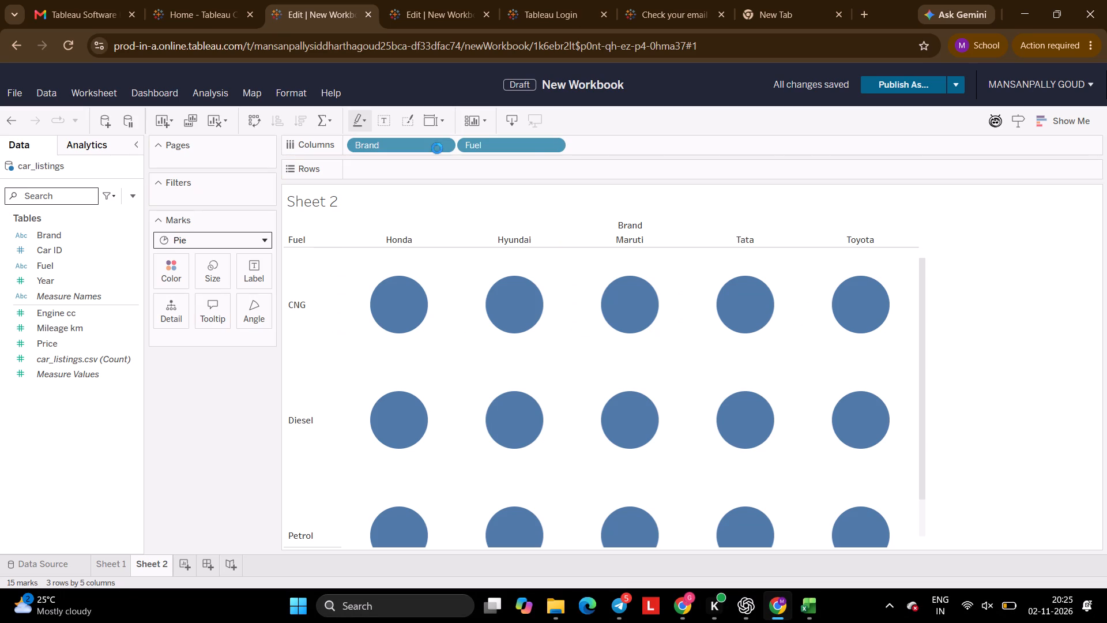
{"action": "left_click_drag", "start_coordinate": [430, 147], "coordinate": [428, 178]}
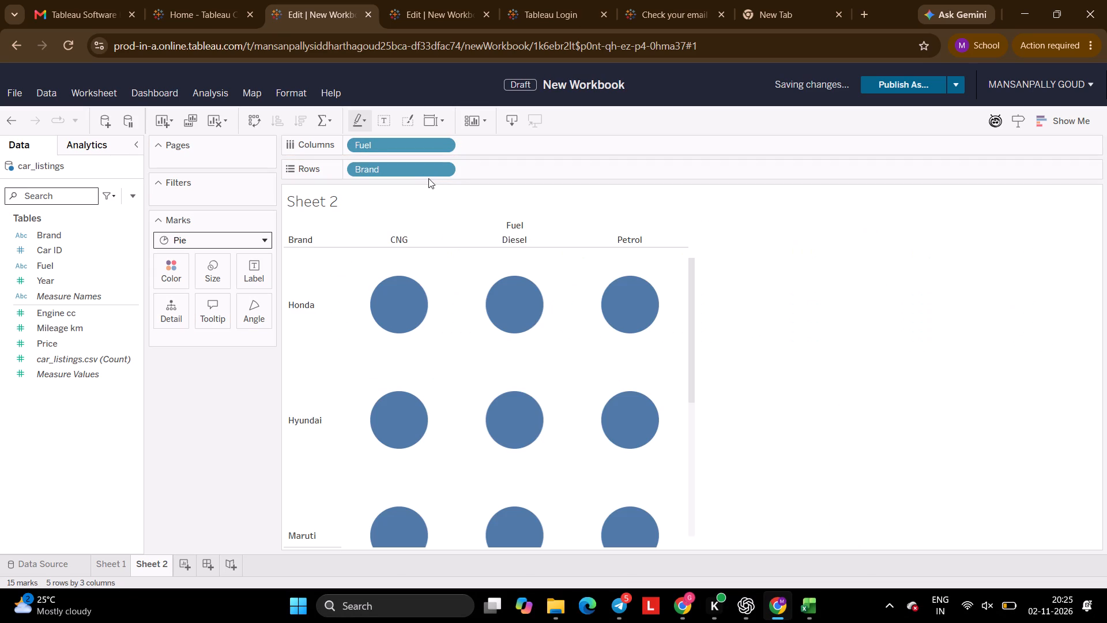
Replace Brand on Rows with the Engine cc measure, then try moving it to Columns.
{"action": "left_click_drag", "start_coordinate": [394, 163], "coordinate": [82, 265]}
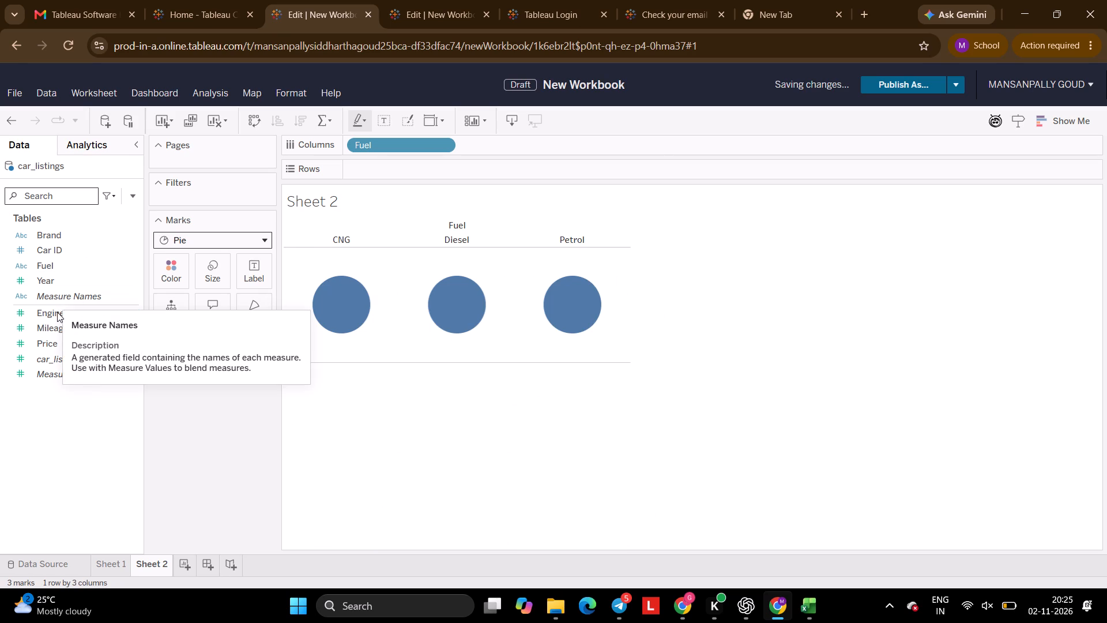
{"action": "left_click_drag", "start_coordinate": [57, 312], "coordinate": [423, 170]}
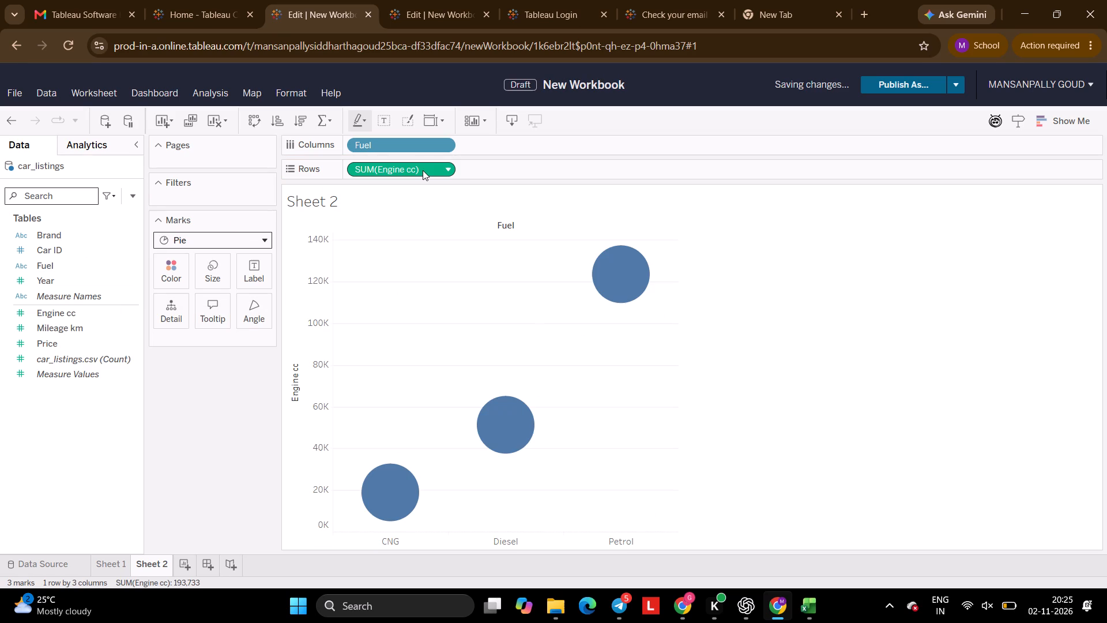
{"action": "left_click_drag", "start_coordinate": [423, 170], "coordinate": [421, 145]}
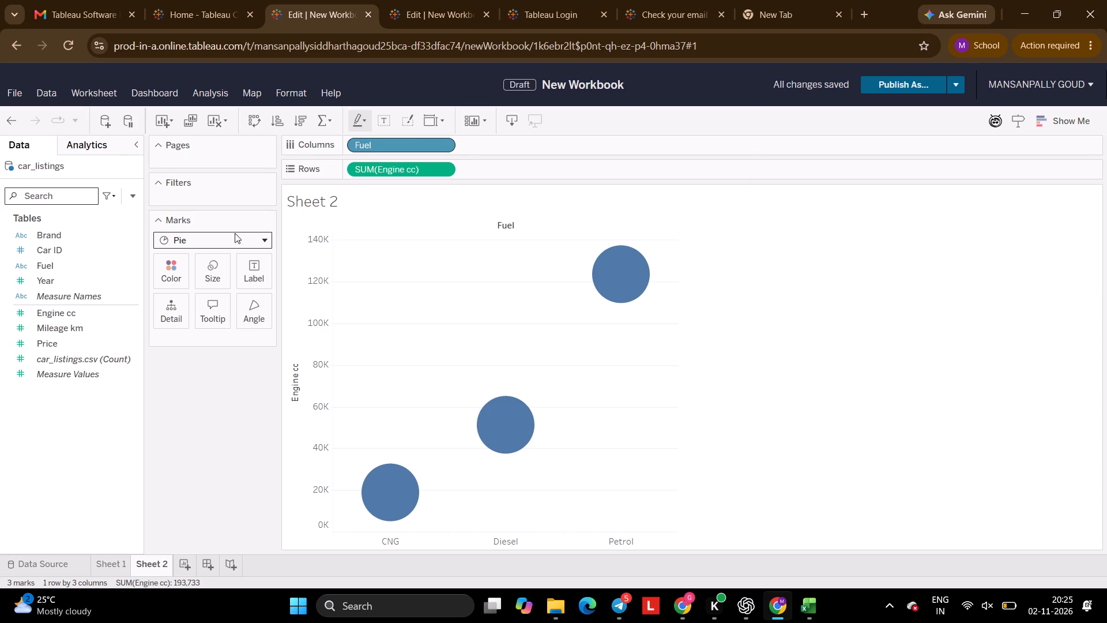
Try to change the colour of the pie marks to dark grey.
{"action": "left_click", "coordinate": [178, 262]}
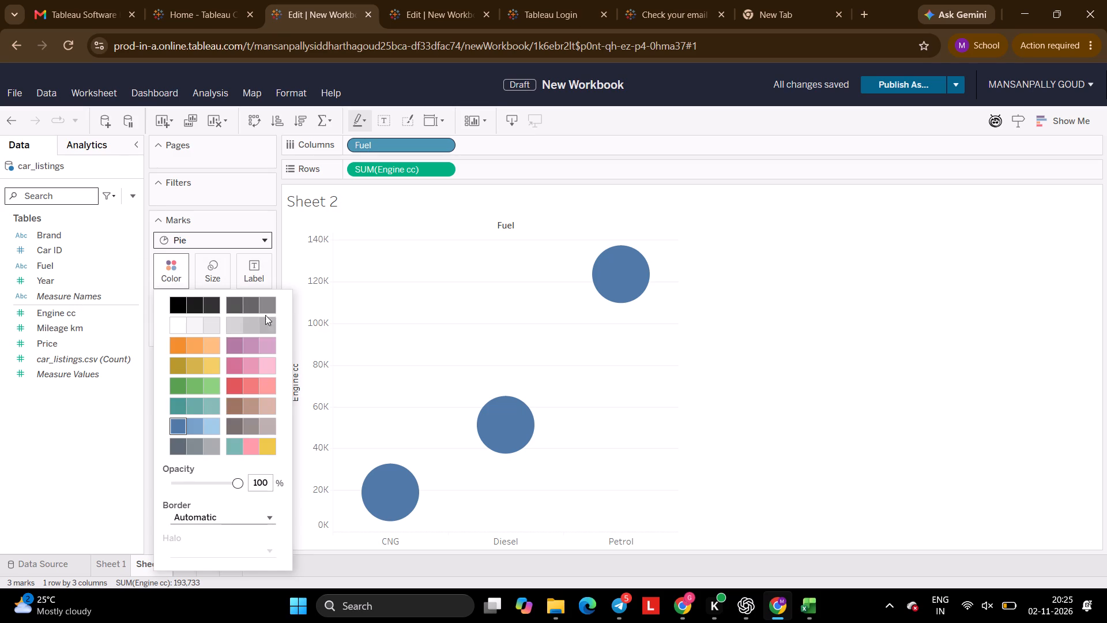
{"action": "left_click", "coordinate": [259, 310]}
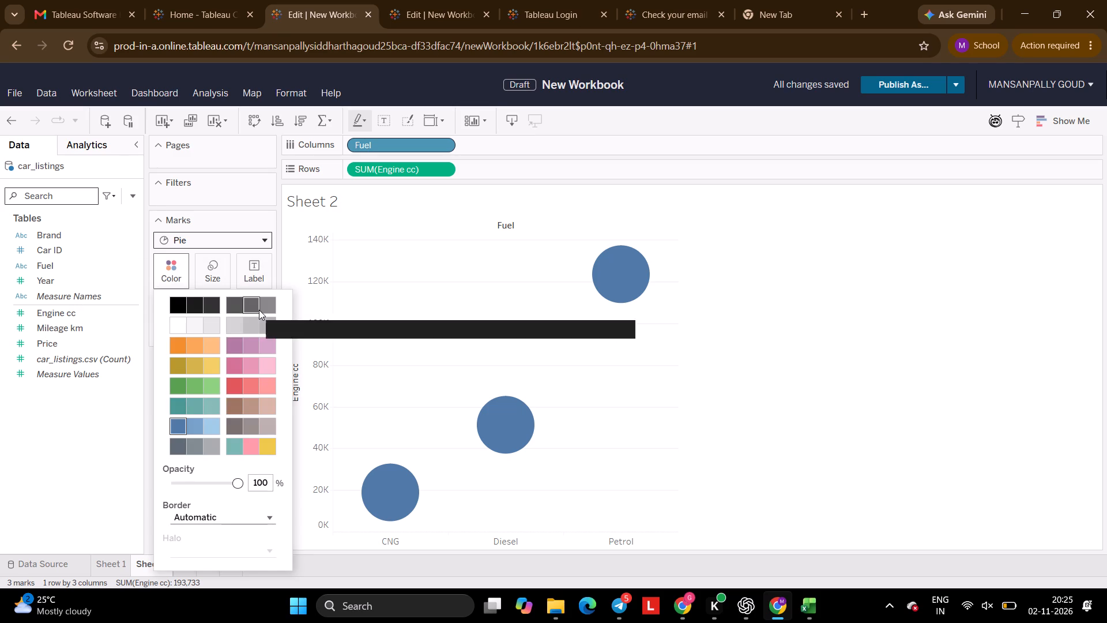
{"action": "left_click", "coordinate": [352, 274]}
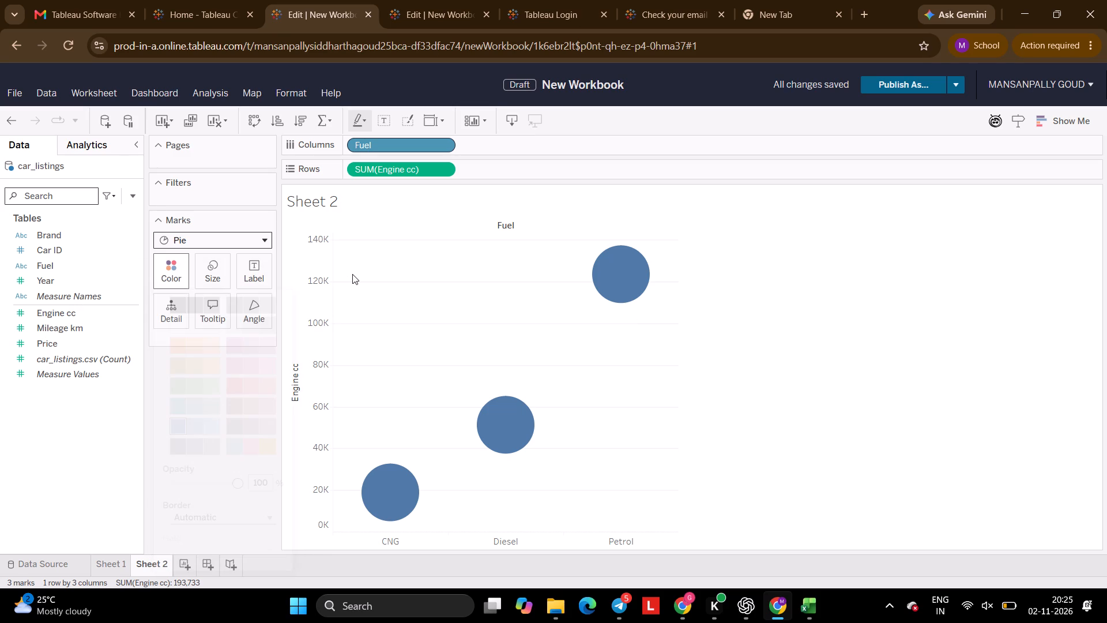
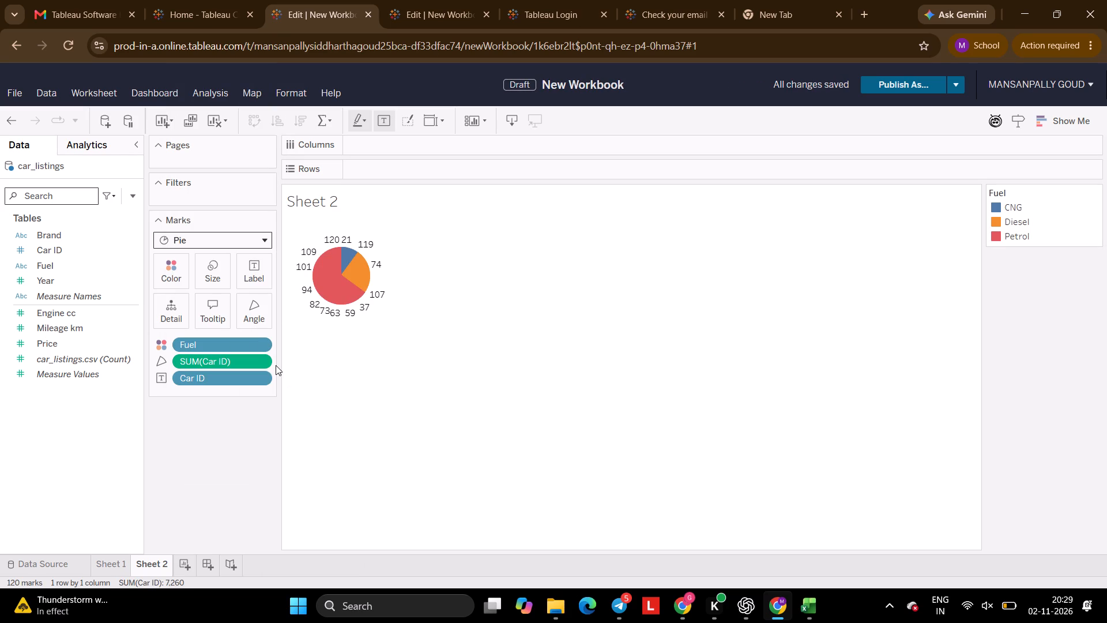
{"action": "left_click", "coordinate": [264, 357]}
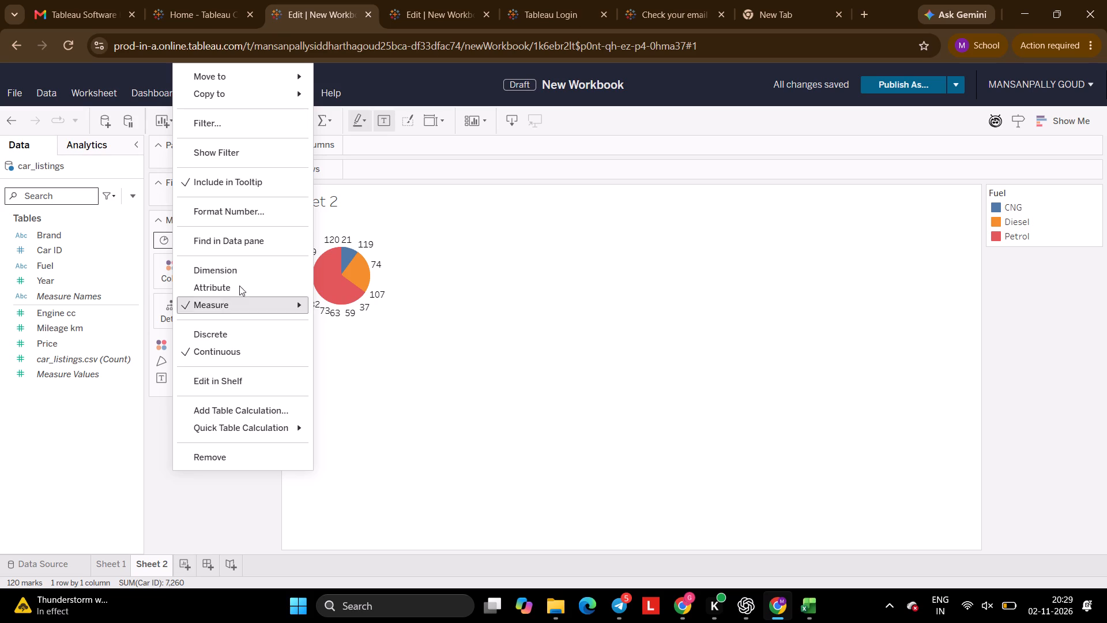
{"action": "left_click", "coordinate": [223, 303]}
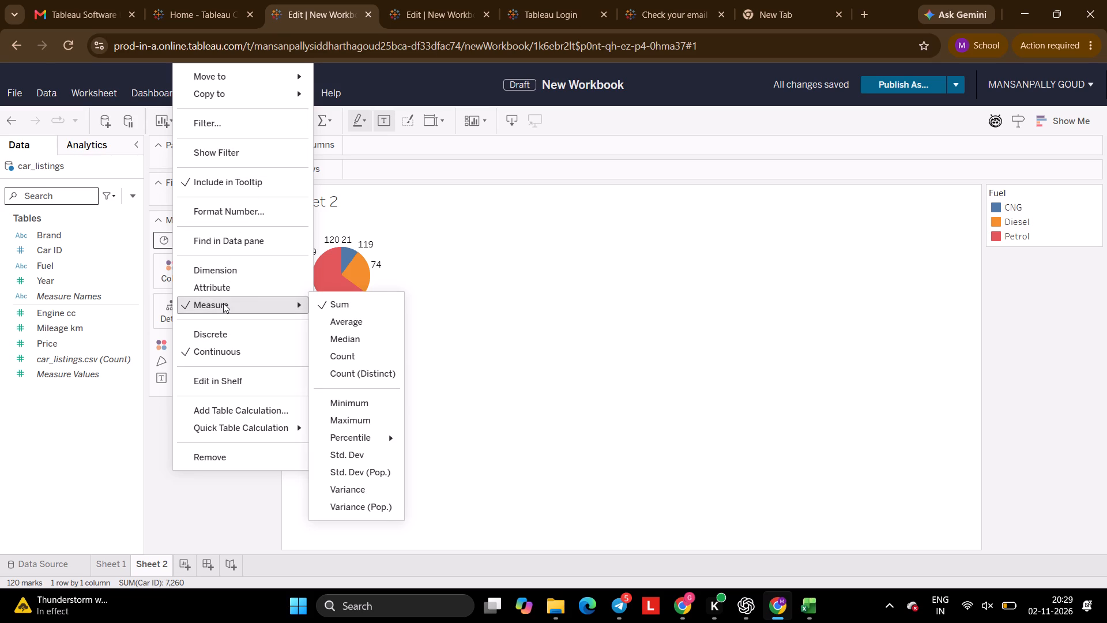
{"action": "left_click", "coordinate": [349, 355]}
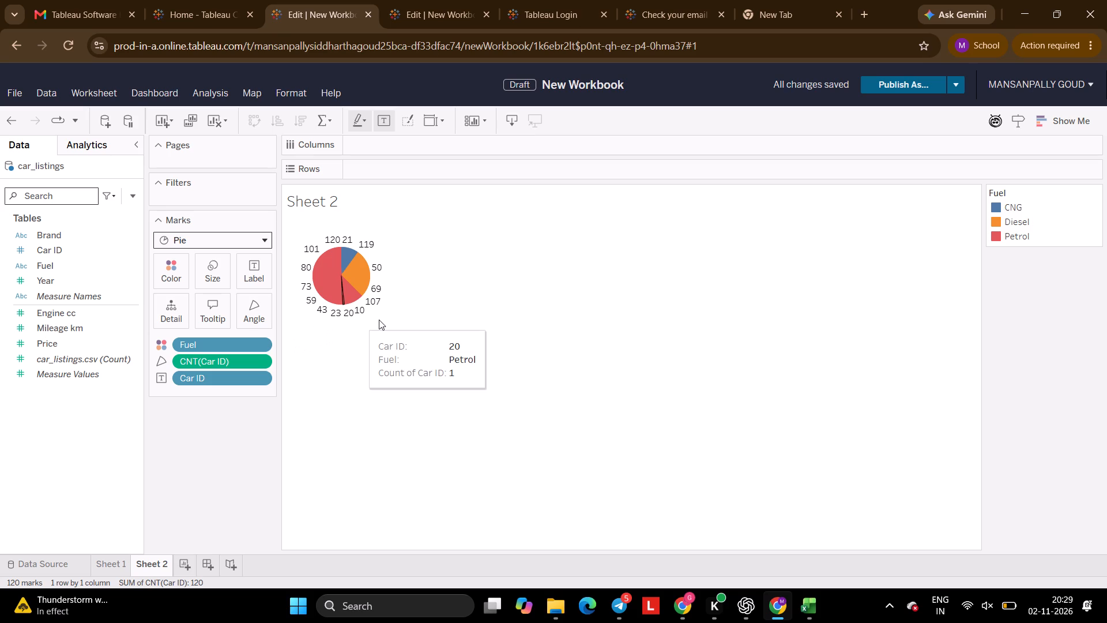
Look at the Sheet 1 bar chart, add a new worksheet after Sheet 2, and return to Sheet 2.
{"action": "left_click", "coordinate": [105, 562]}
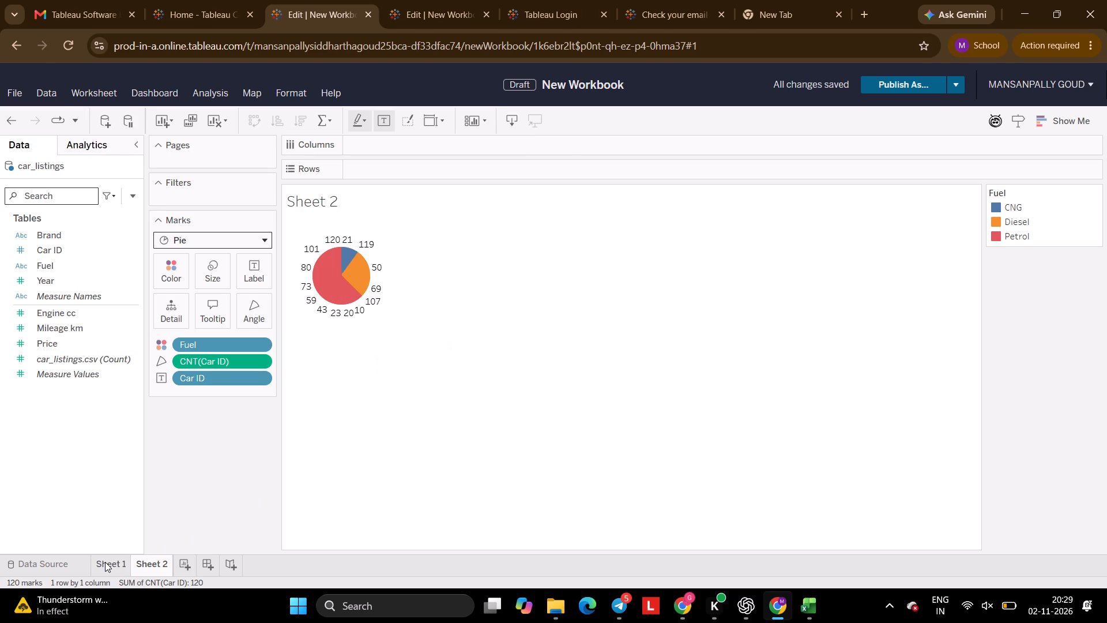
{"action": "left_click", "coordinate": [144, 564]}
{"action": "left_click", "coordinate": [188, 565]}
{"action": "left_click", "coordinate": [156, 562]}
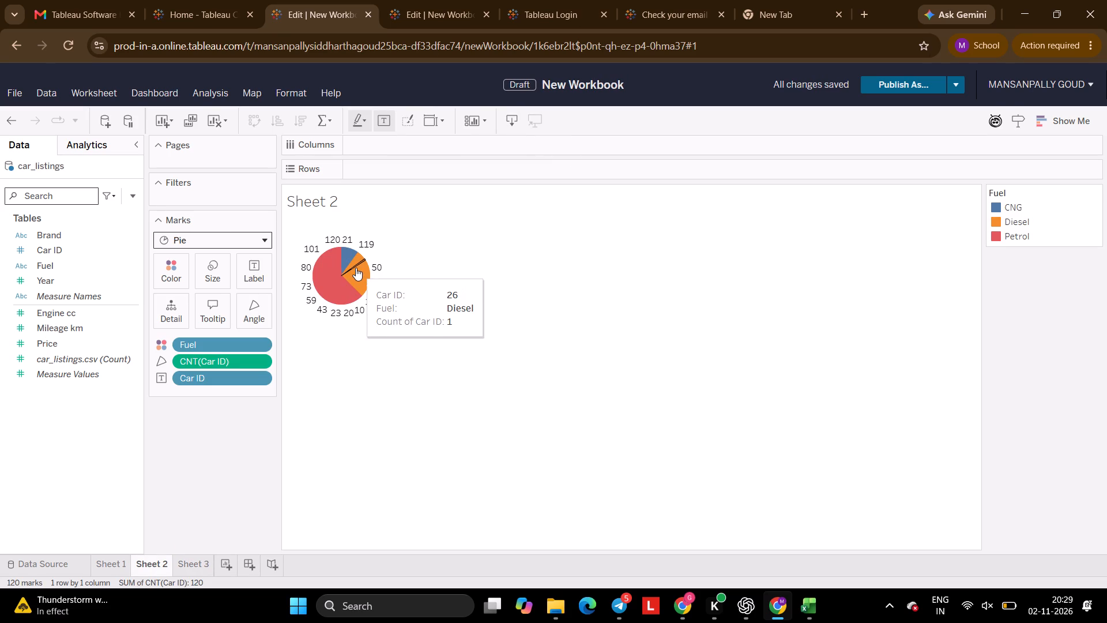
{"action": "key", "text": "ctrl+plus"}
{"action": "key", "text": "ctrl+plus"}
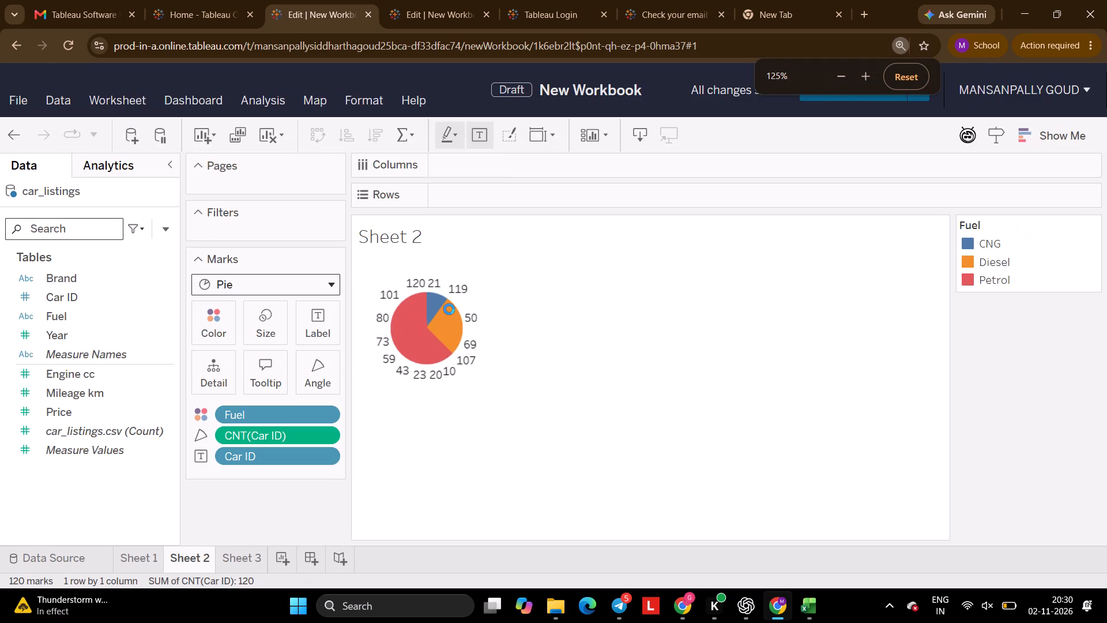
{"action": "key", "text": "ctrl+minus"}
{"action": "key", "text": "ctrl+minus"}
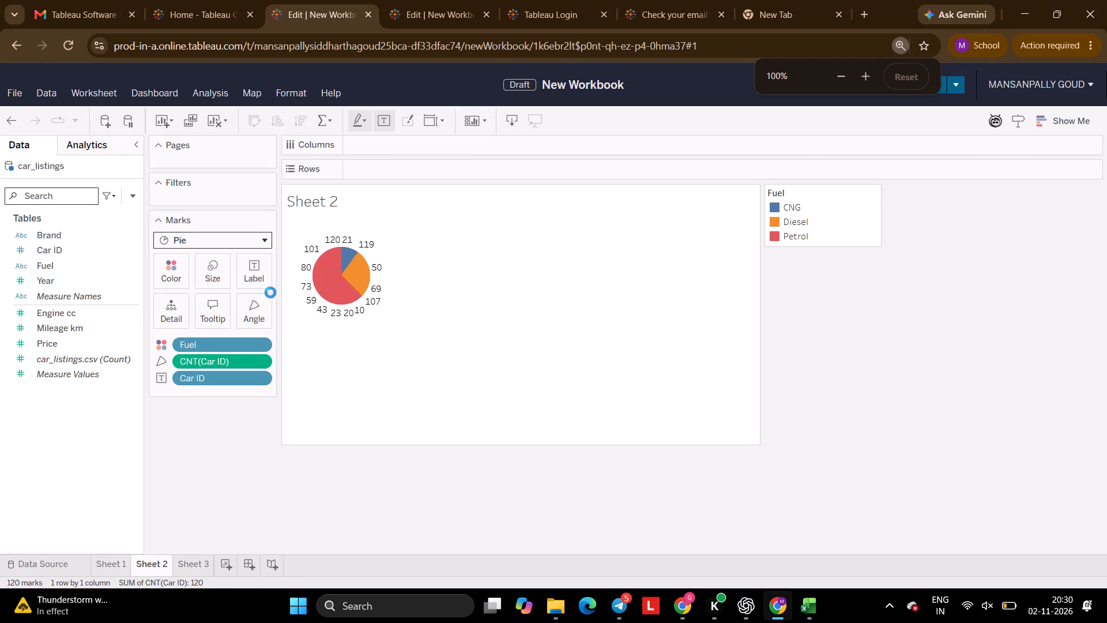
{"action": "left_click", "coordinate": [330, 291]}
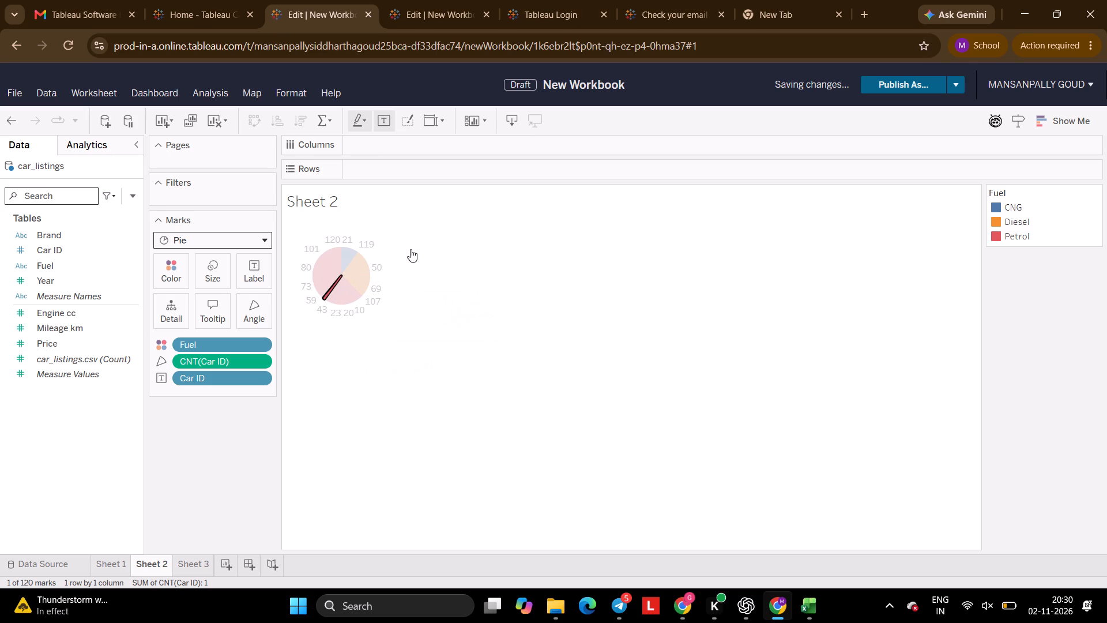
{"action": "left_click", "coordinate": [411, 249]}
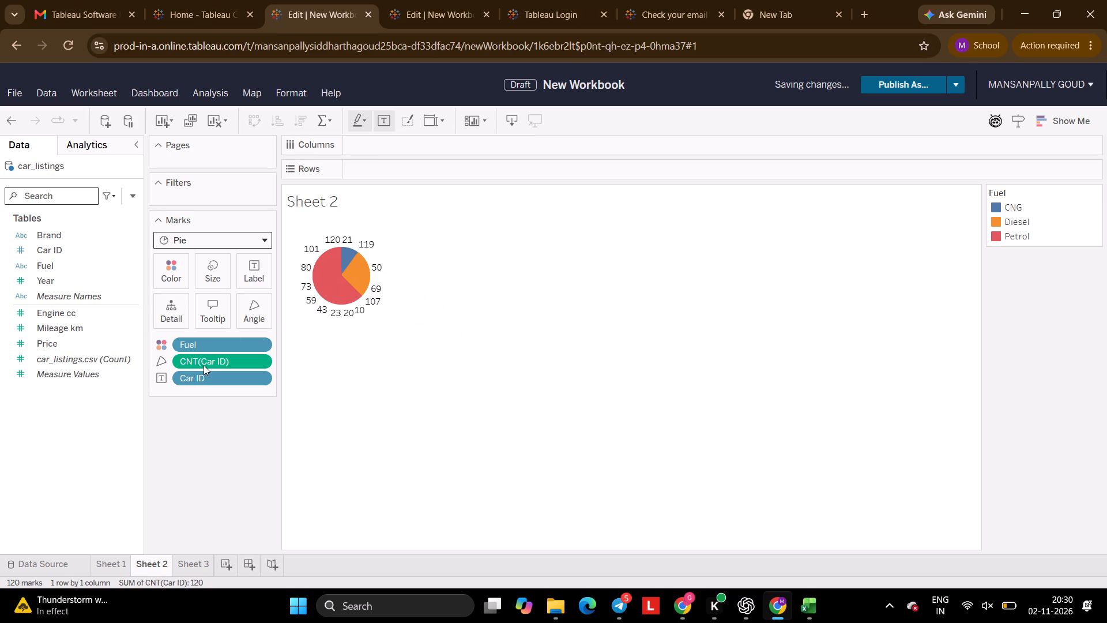
Enlarge the Sheet 2 pie chart by setting its mark size to 34%.
{"action": "left_click", "coordinate": [218, 271]}
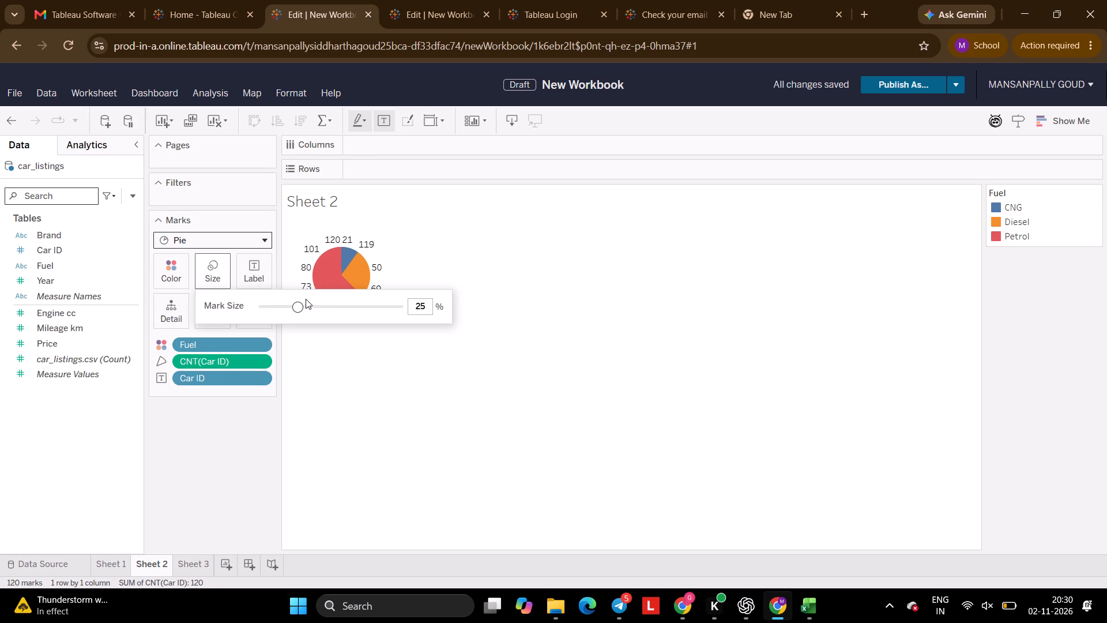
{"action": "left_click_drag", "start_coordinate": [298, 305], "coordinate": [346, 303]}
{"action": "left_click_drag", "start_coordinate": [346, 303], "coordinate": [298, 303]}
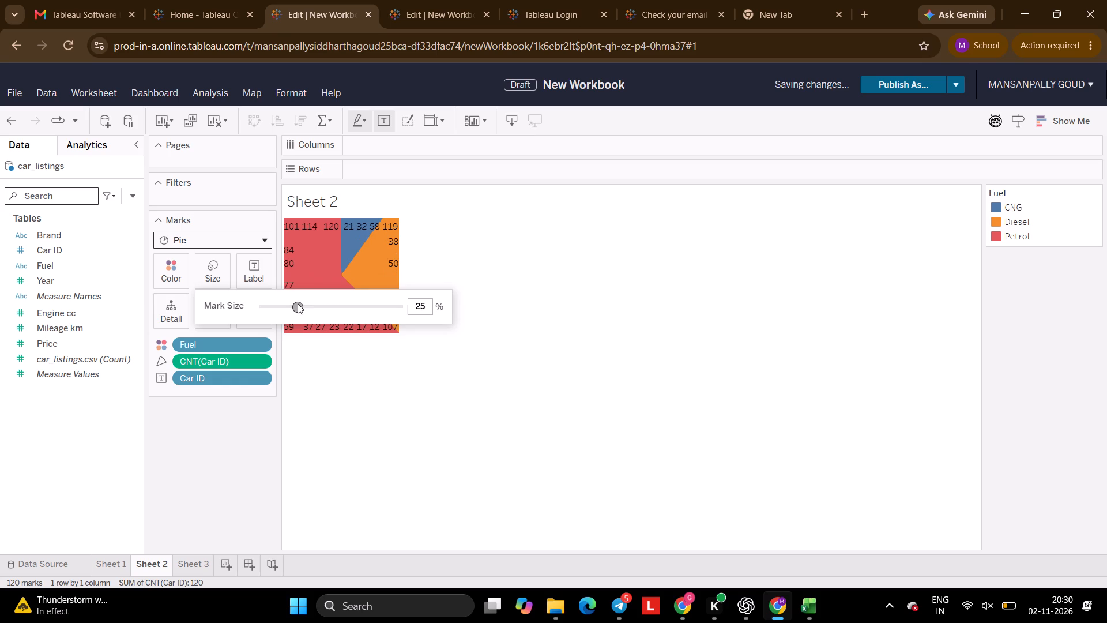
{"action": "left_click_drag", "start_coordinate": [298, 303], "coordinate": [291, 304]}
{"action": "left_click", "coordinate": [291, 304]}
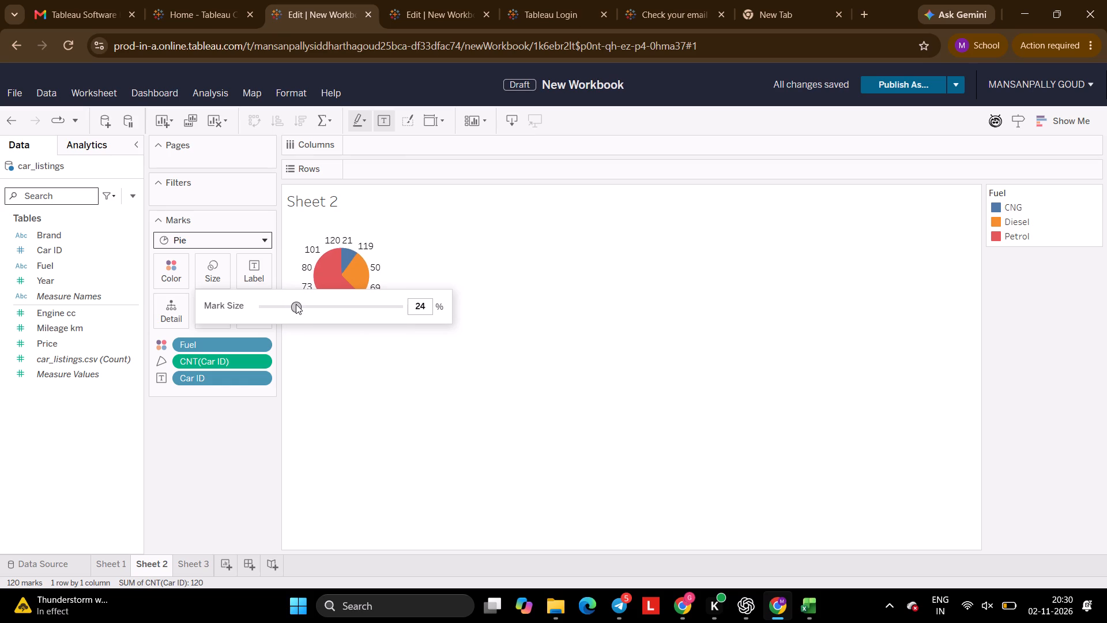
{"action": "left_click_drag", "start_coordinate": [296, 304], "coordinate": [303, 304]}
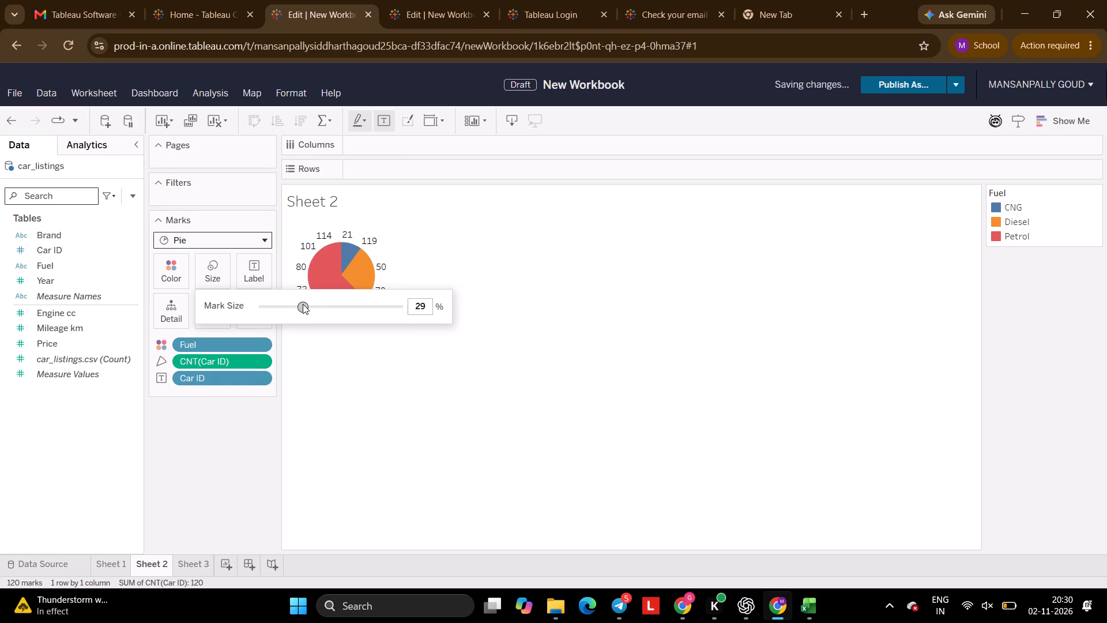
{"action": "left_click_drag", "start_coordinate": [303, 304], "coordinate": [308, 304]}
{"action": "left_click_drag", "start_coordinate": [308, 304], "coordinate": [310, 304]}
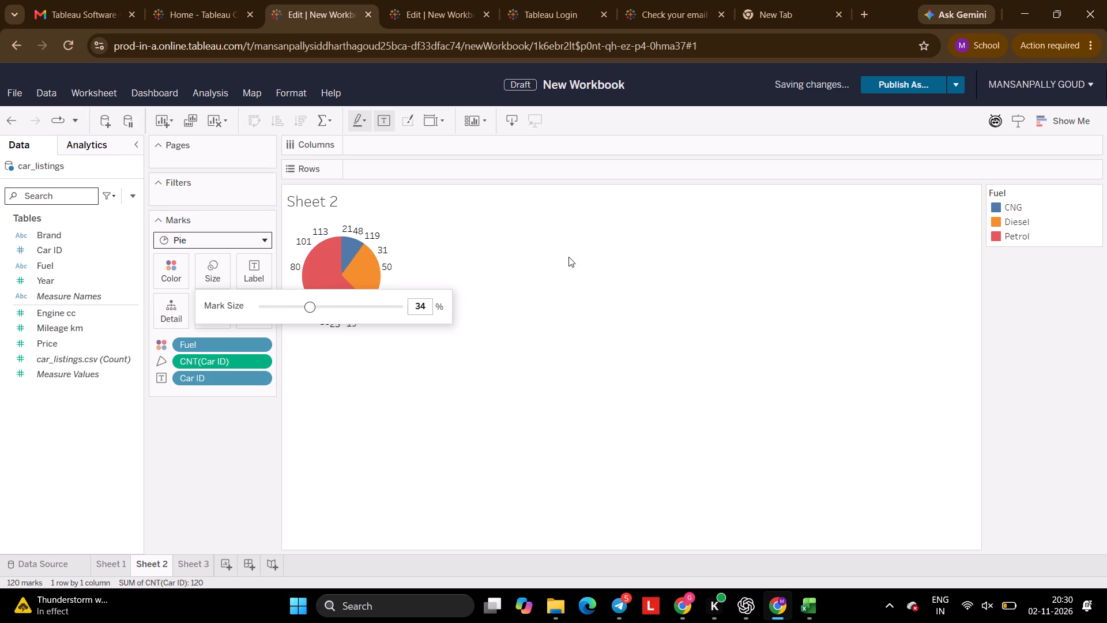
{"action": "left_click", "coordinate": [568, 257]}
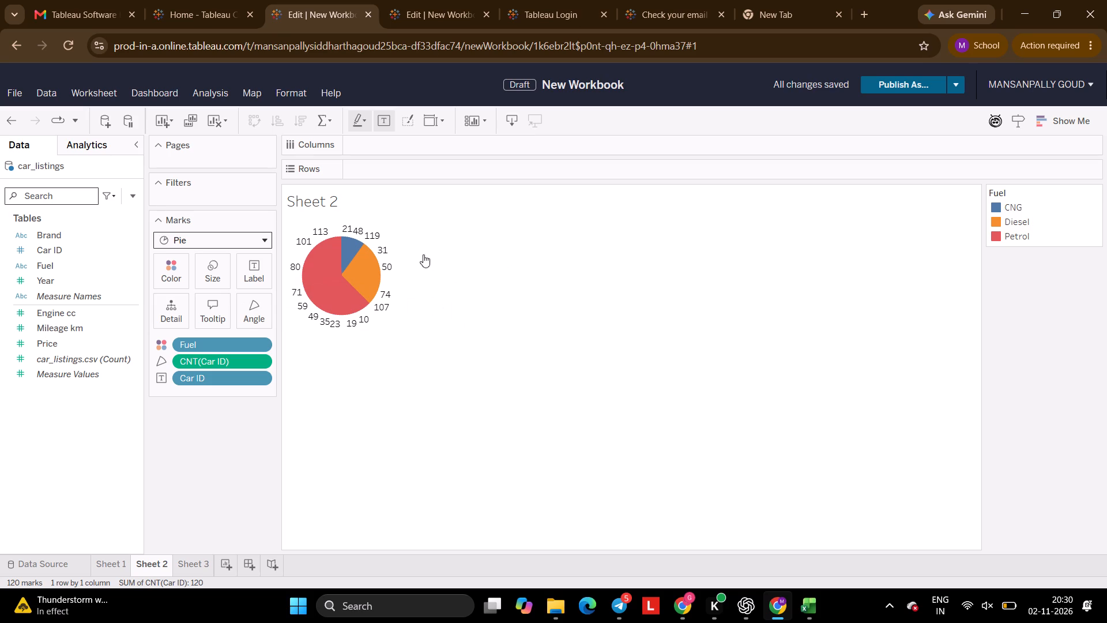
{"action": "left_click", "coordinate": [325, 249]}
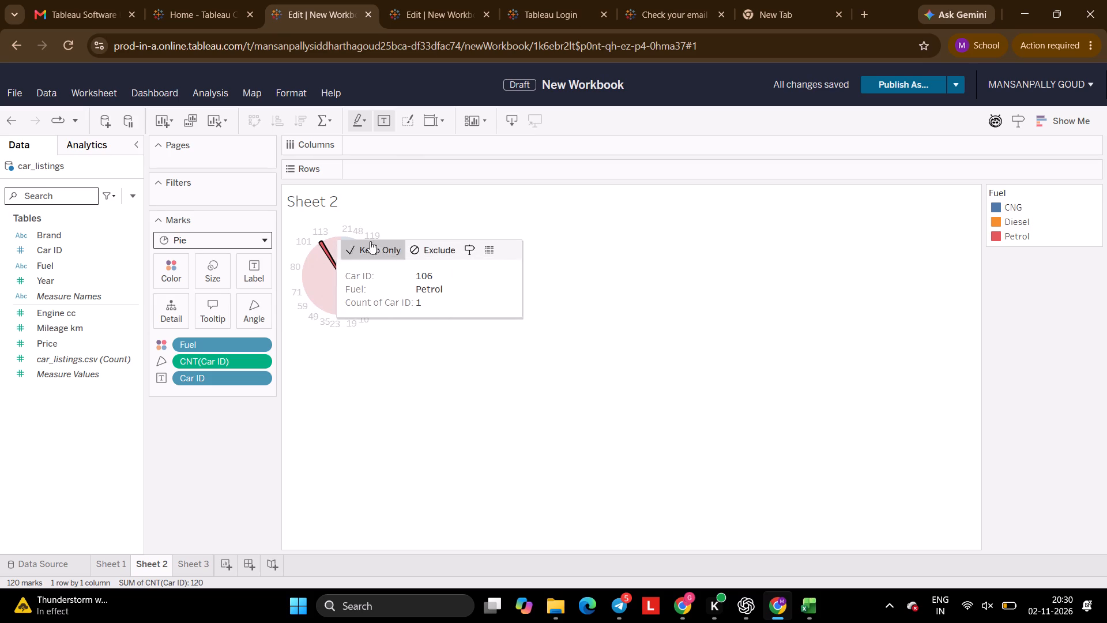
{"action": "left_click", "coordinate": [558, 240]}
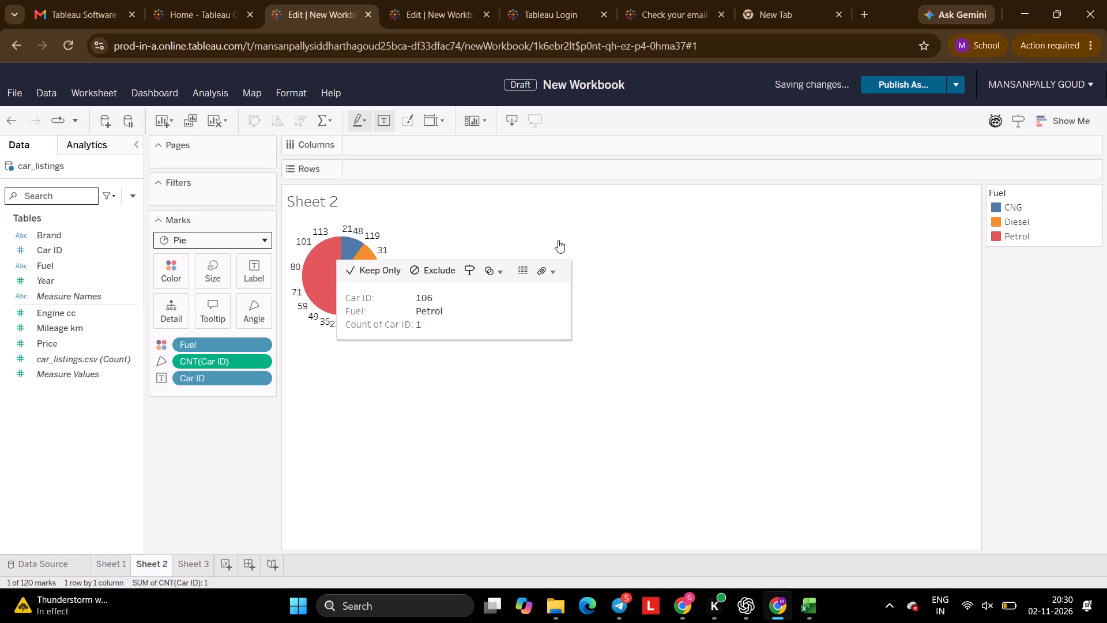
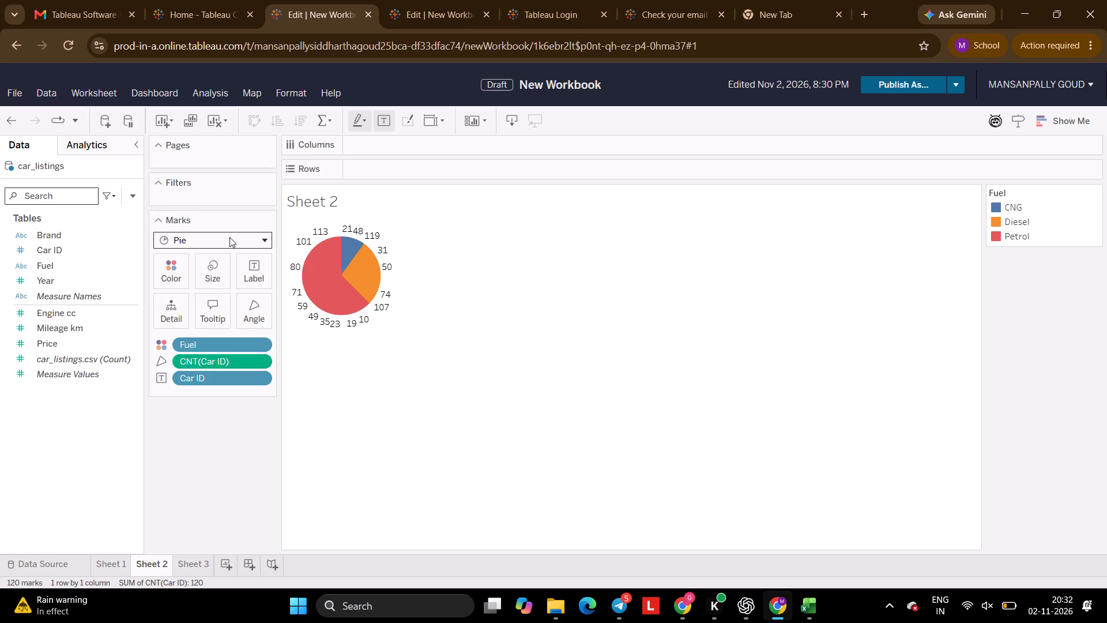
Set the mark size of the Sheet 2 pie chart to 37%.
{"action": "left_click", "coordinate": [216, 259]}
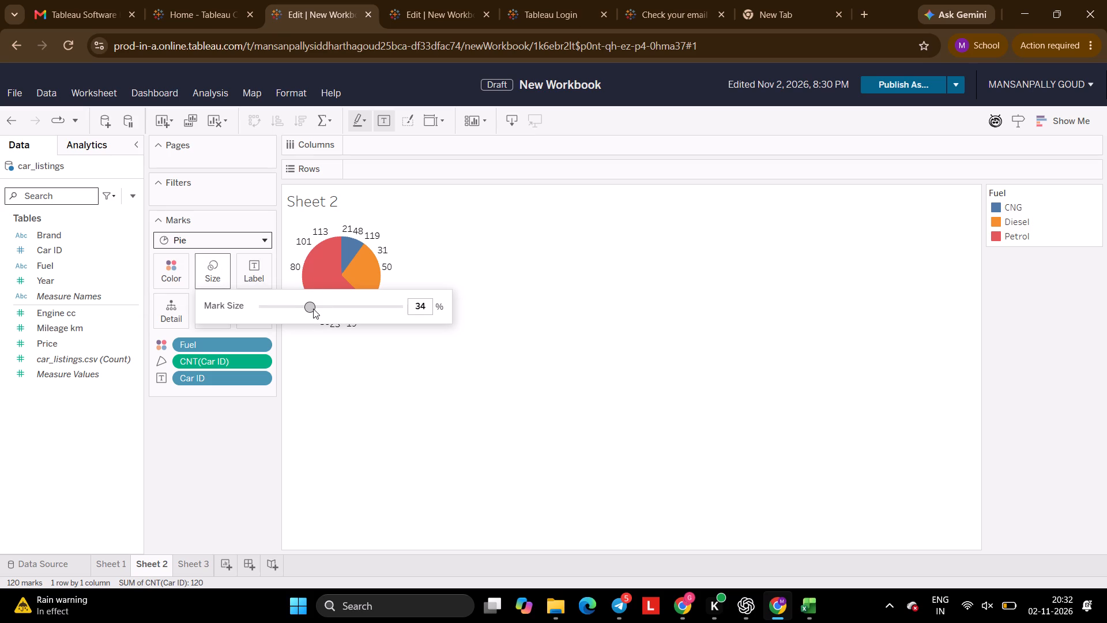
{"action": "left_click_drag", "start_coordinate": [313, 309], "coordinate": [329, 307]}
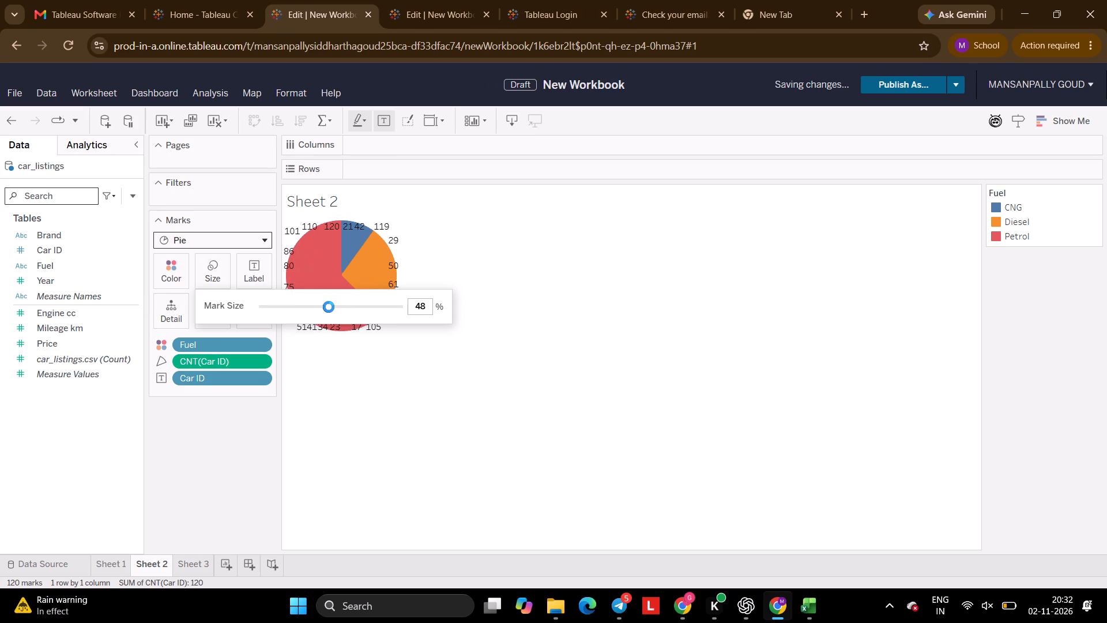
{"action": "left_click_drag", "start_coordinate": [329, 307], "coordinate": [314, 306]}
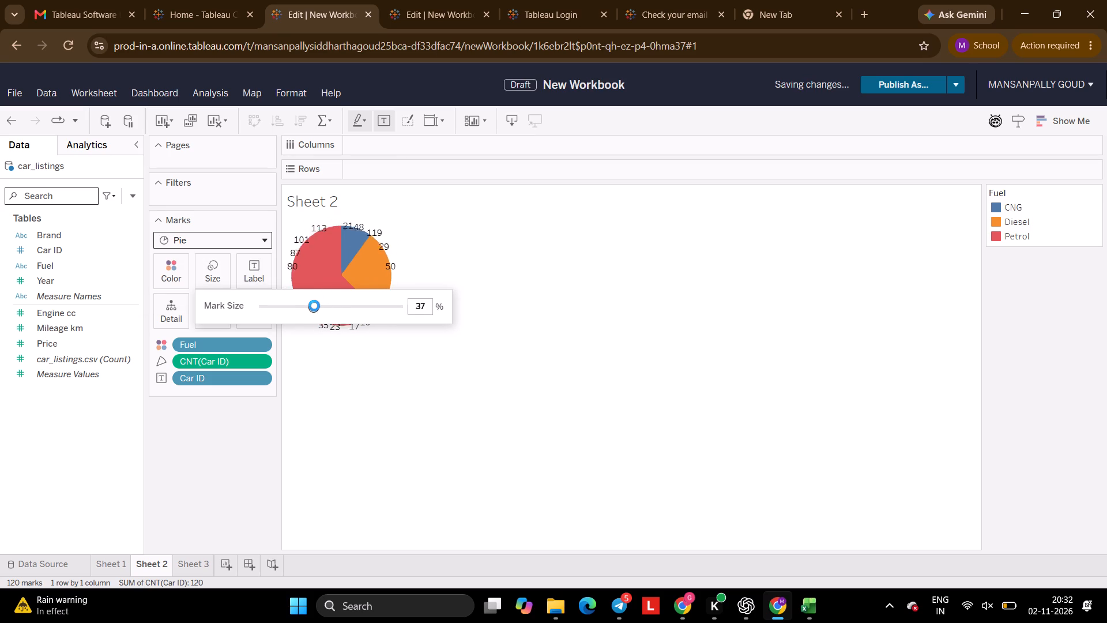
{"action": "left_click", "coordinate": [496, 295]}
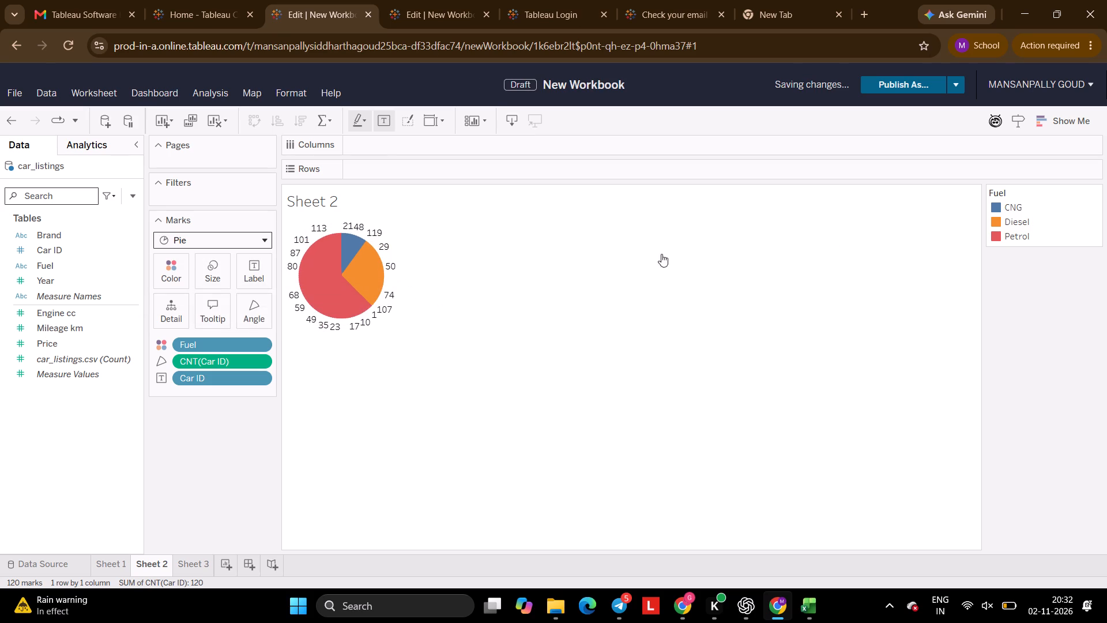
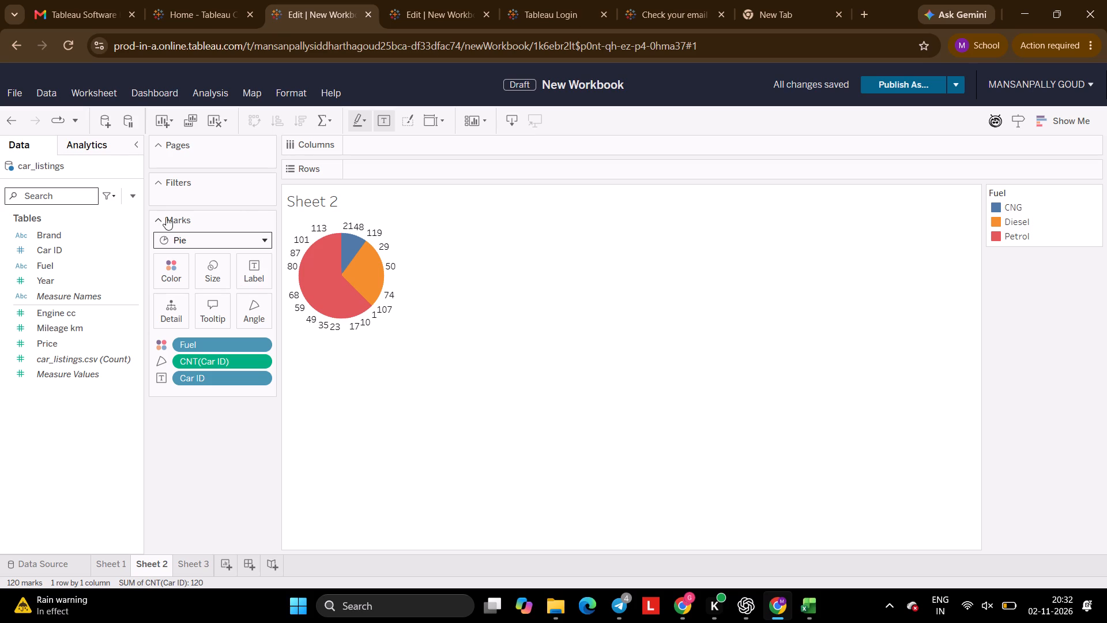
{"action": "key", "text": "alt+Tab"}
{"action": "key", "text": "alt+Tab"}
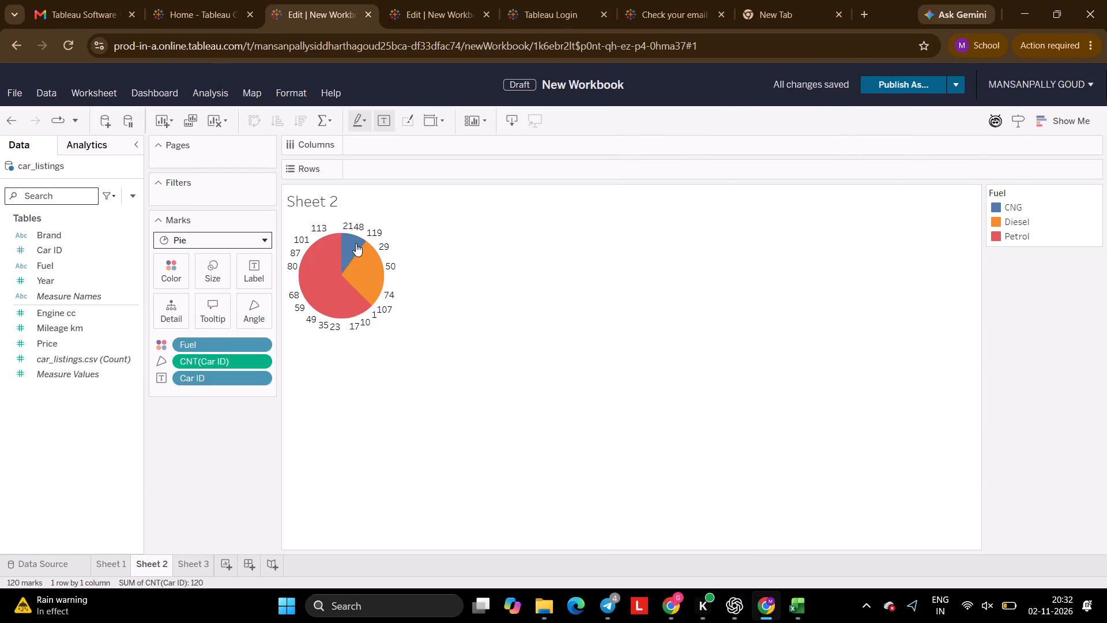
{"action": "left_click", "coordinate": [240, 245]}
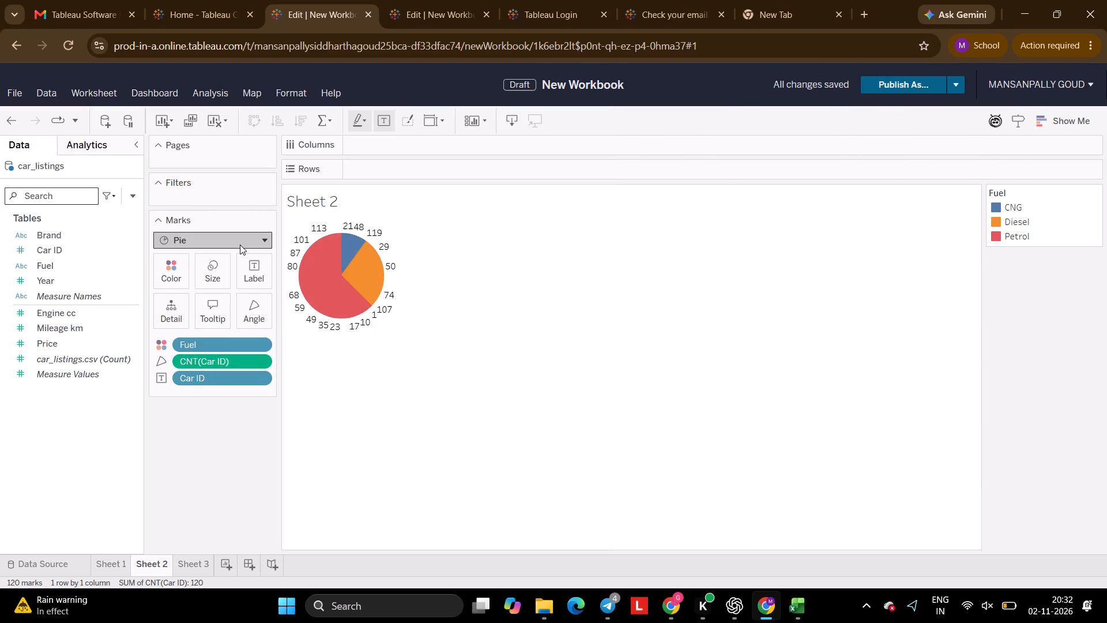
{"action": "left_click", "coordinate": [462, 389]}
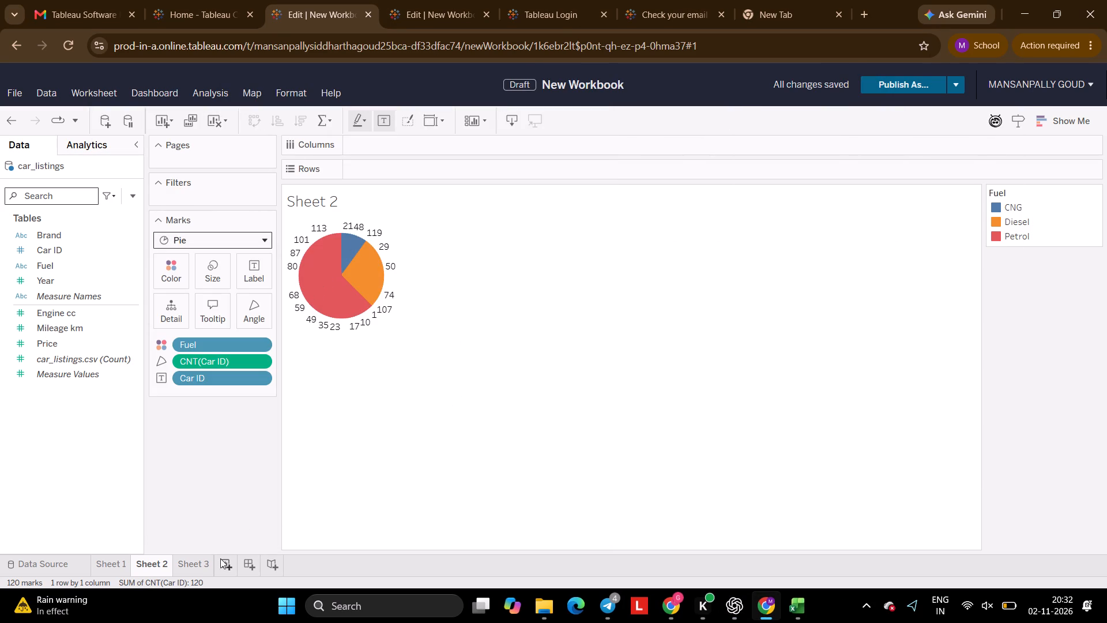
Open Sheet 3 and set its mark type to Line.
{"action": "left_click", "coordinate": [190, 564]}
{"action": "left_click", "coordinate": [243, 243]}
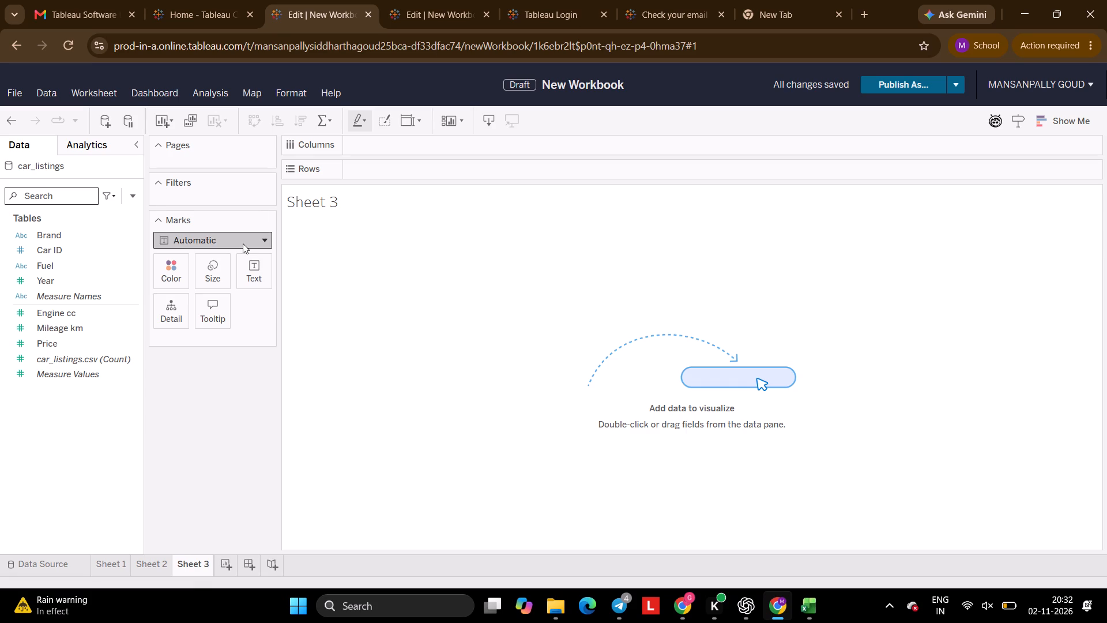
{"action": "left_click", "coordinate": [229, 294]}
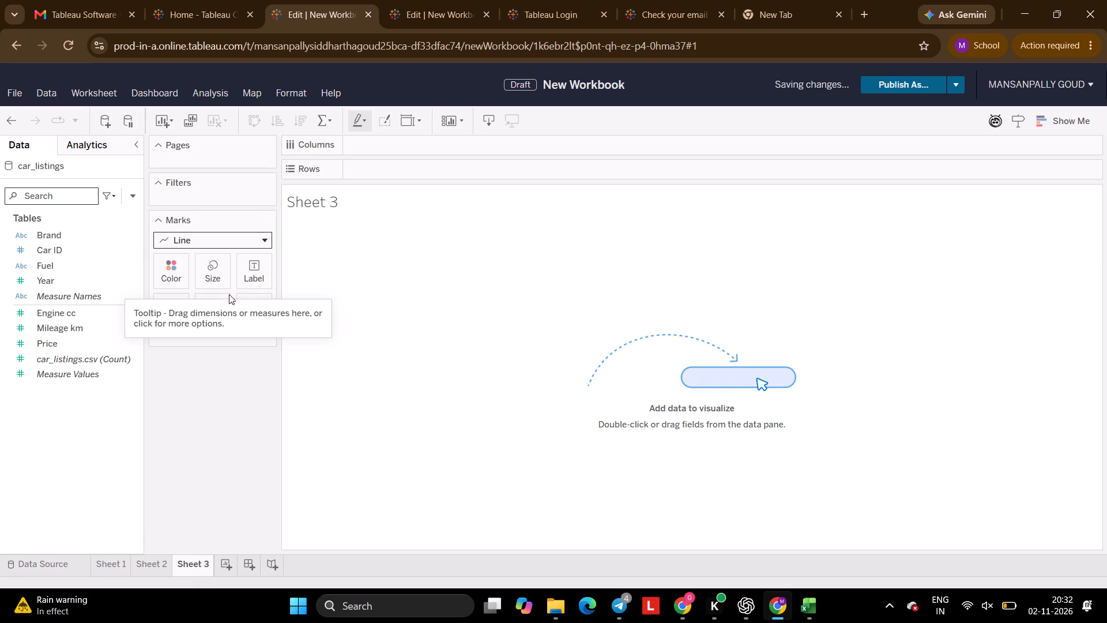
Place the Fuel field on Rows and the Car ID field on Columns in Sheet 3.
{"action": "left_click_drag", "start_coordinate": [75, 269], "coordinate": [407, 184]}
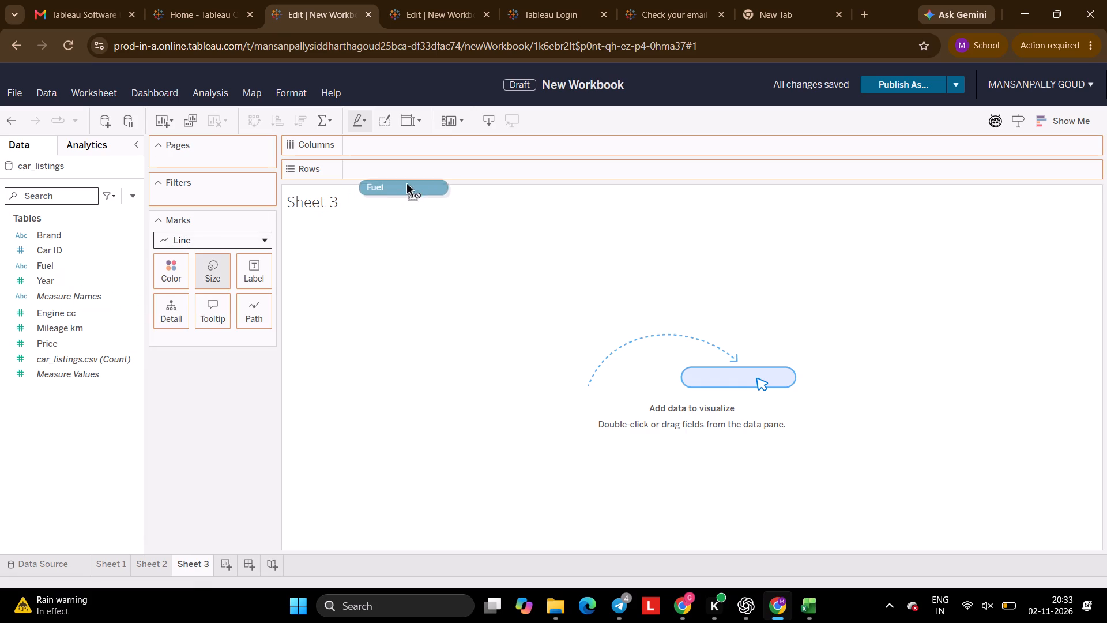
{"action": "left_click_drag", "start_coordinate": [407, 184], "coordinate": [404, 171]}
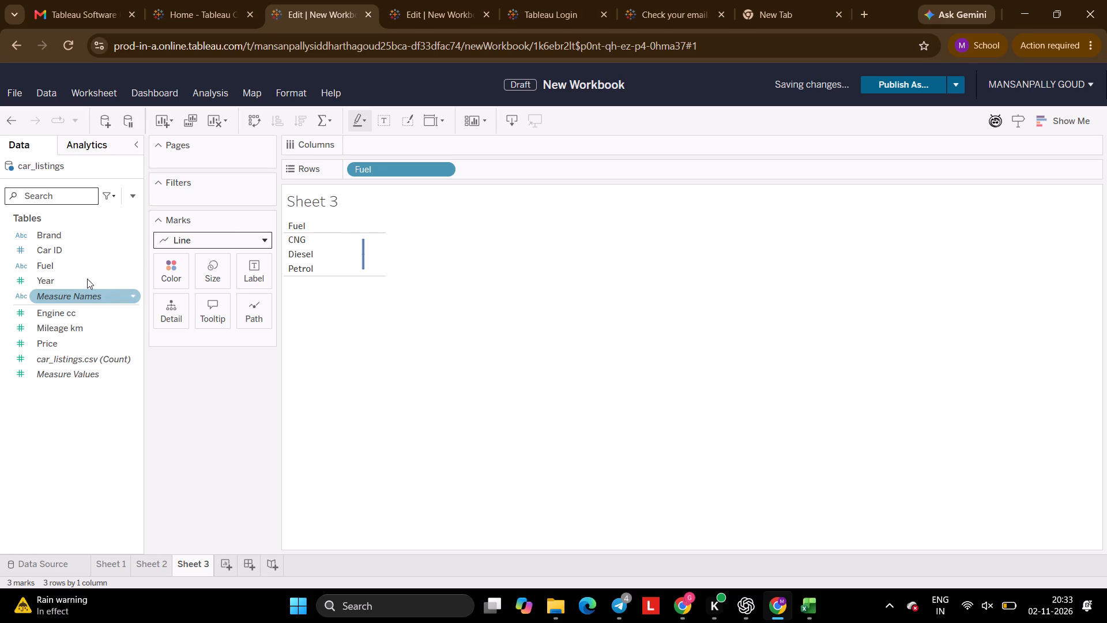
{"action": "left_click_drag", "start_coordinate": [46, 252], "coordinate": [381, 157]}
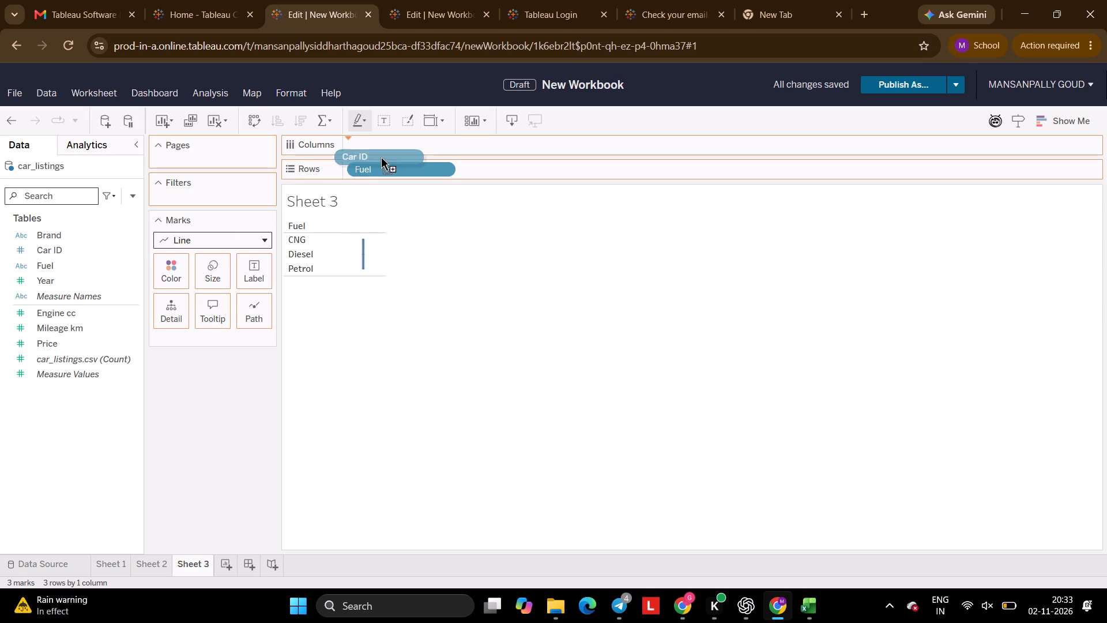
{"action": "left_click_drag", "start_coordinate": [381, 157], "coordinate": [389, 149]}
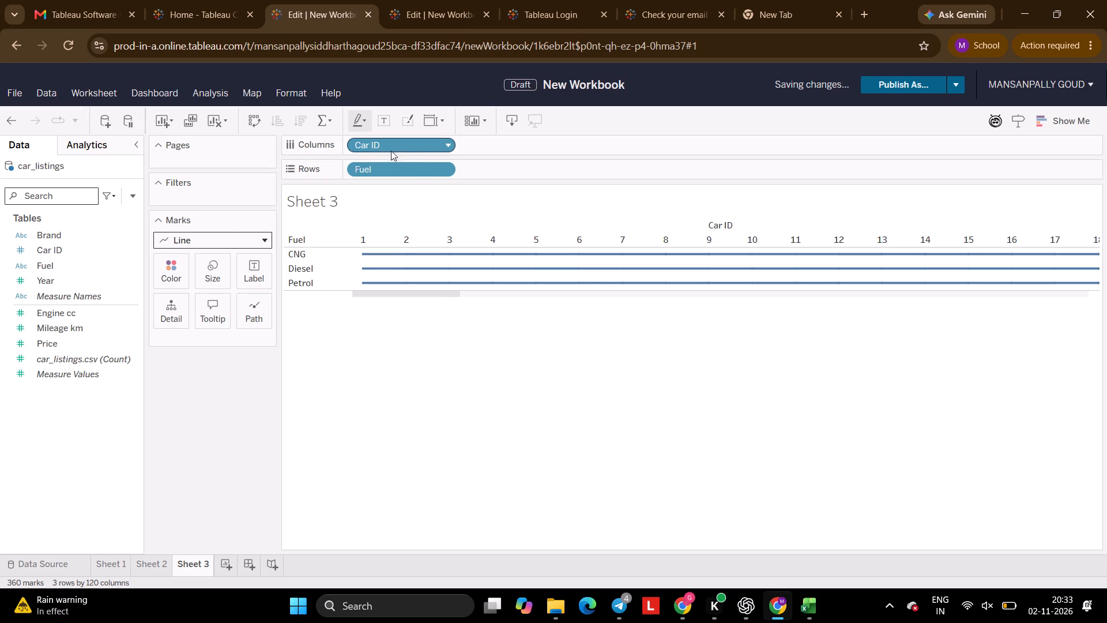
Replace Fuel with Year on Rows in the Sheet 3 line chart, with Car ID on Columns.
{"action": "left_click_drag", "start_coordinate": [372, 143], "coordinate": [379, 167]}
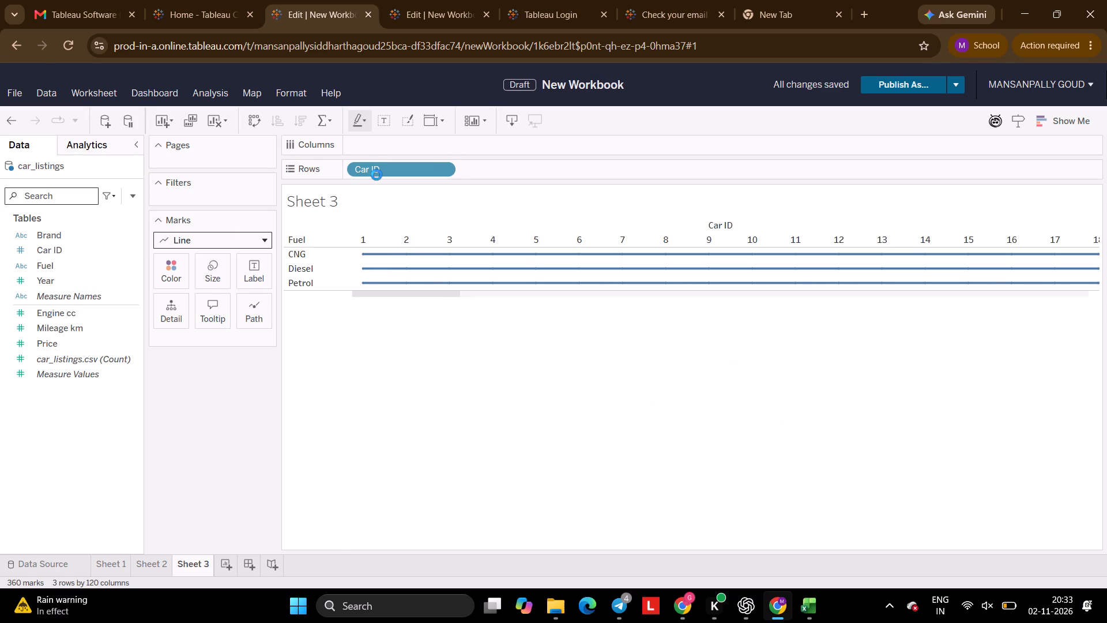
{"action": "left_click_drag", "start_coordinate": [378, 170], "coordinate": [381, 141]}
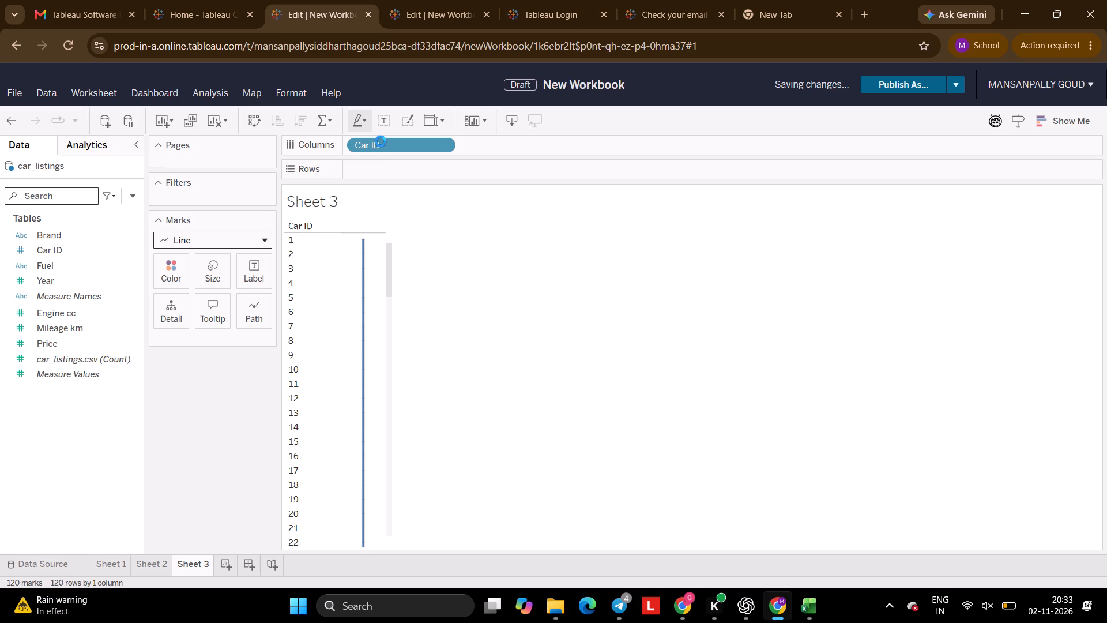
{"action": "left_click_drag", "start_coordinate": [53, 283], "coordinate": [381, 175]}
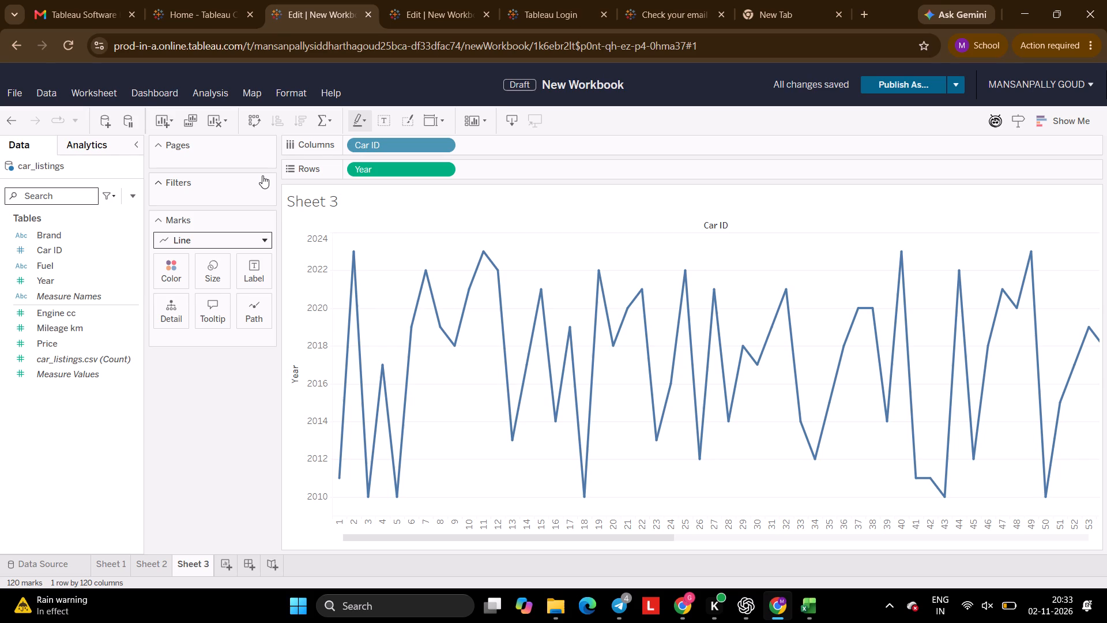
Add a new worksheet after Sheet 3 and set its mark type to Area.
{"action": "left_click", "coordinate": [228, 567]}
{"action": "left_click", "coordinate": [212, 235]}
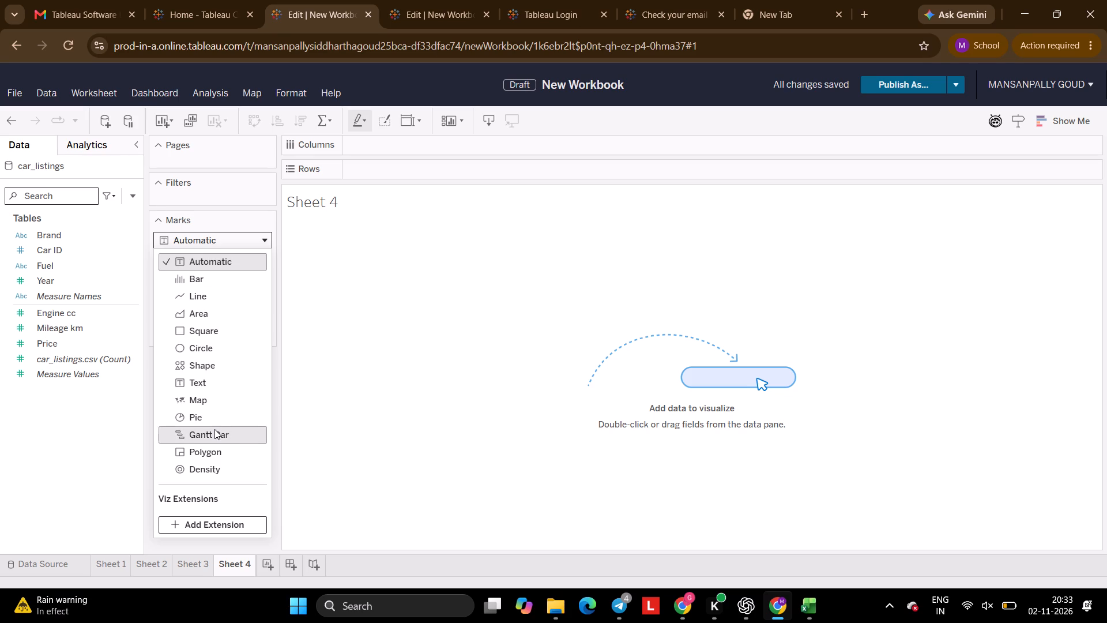
{"action": "left_click", "coordinate": [207, 314]}
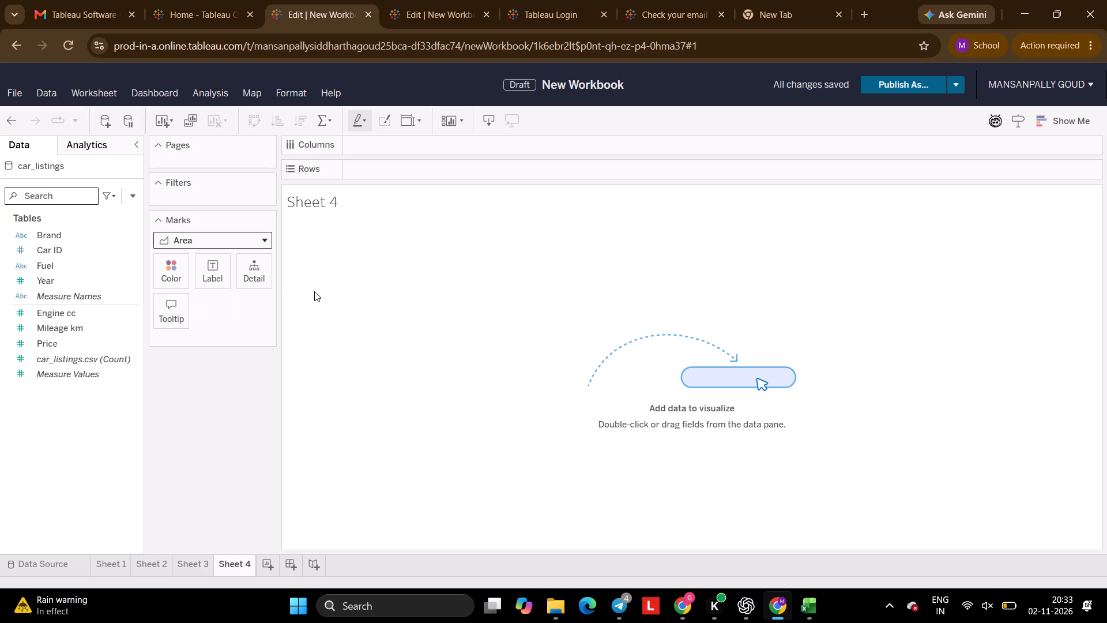
Place the Fuel field on Columns and the Car ID field on Rows in Sheet 4, and look over the chart.
{"action": "left_click_drag", "start_coordinate": [59, 259], "coordinate": [369, 152]}
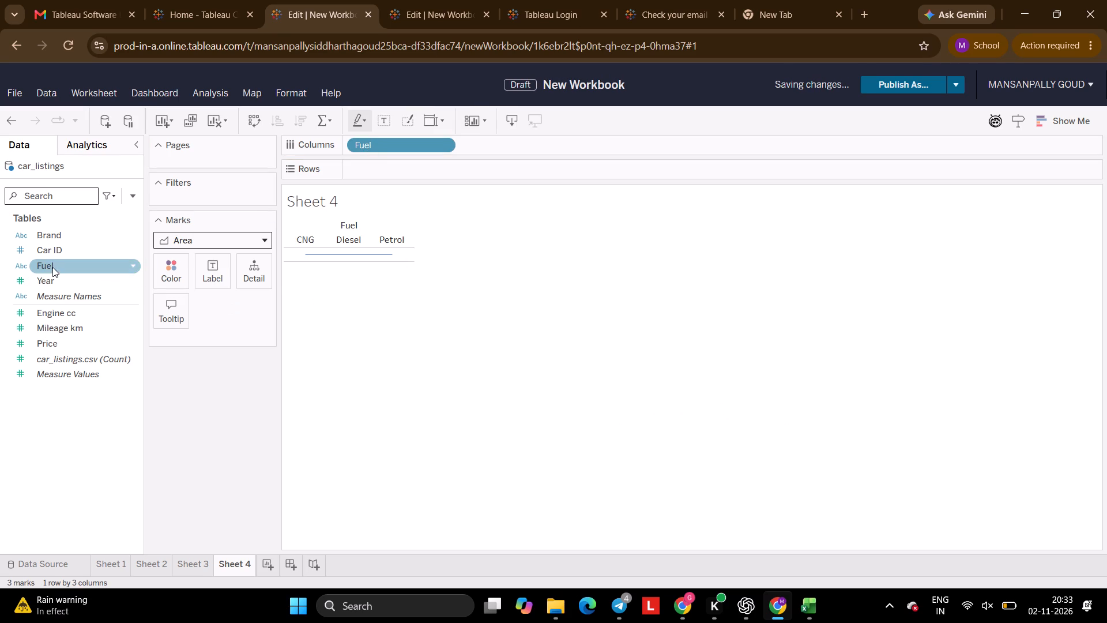
{"action": "left_click", "coordinate": [52, 267]}
{"action": "left_click_drag", "start_coordinate": [46, 252], "coordinate": [502, 174]}
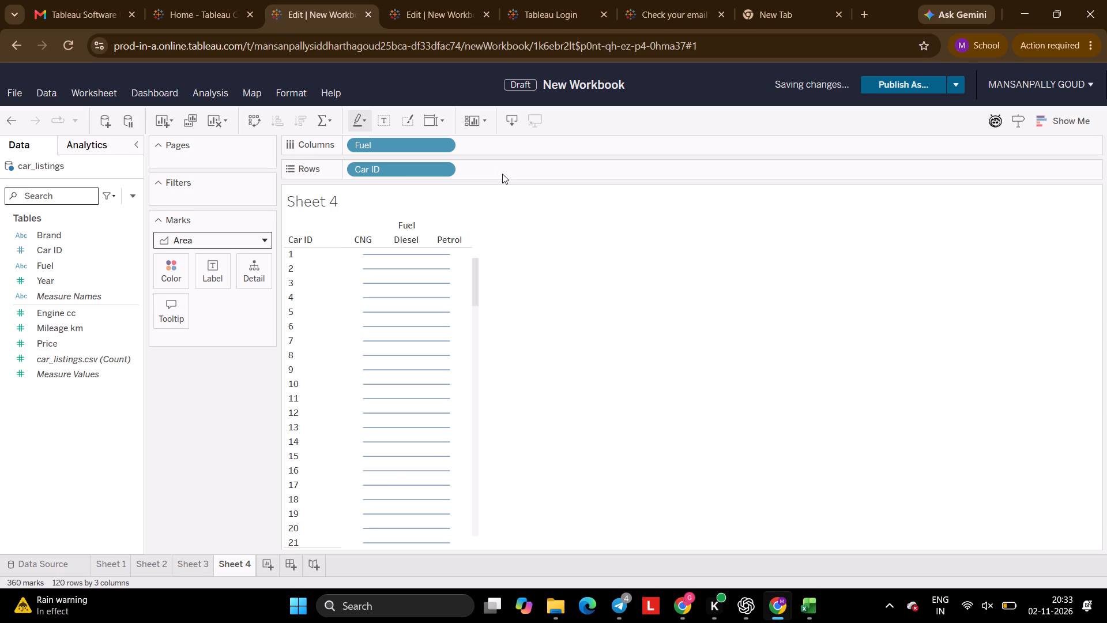
{"action": "scroll", "coordinate": [436, 354], "scroll_direction": "down", "scroll_amount": 10}
{"action": "scroll", "coordinate": [436, 354], "scroll_direction": "up", "scroll_amount": 15}
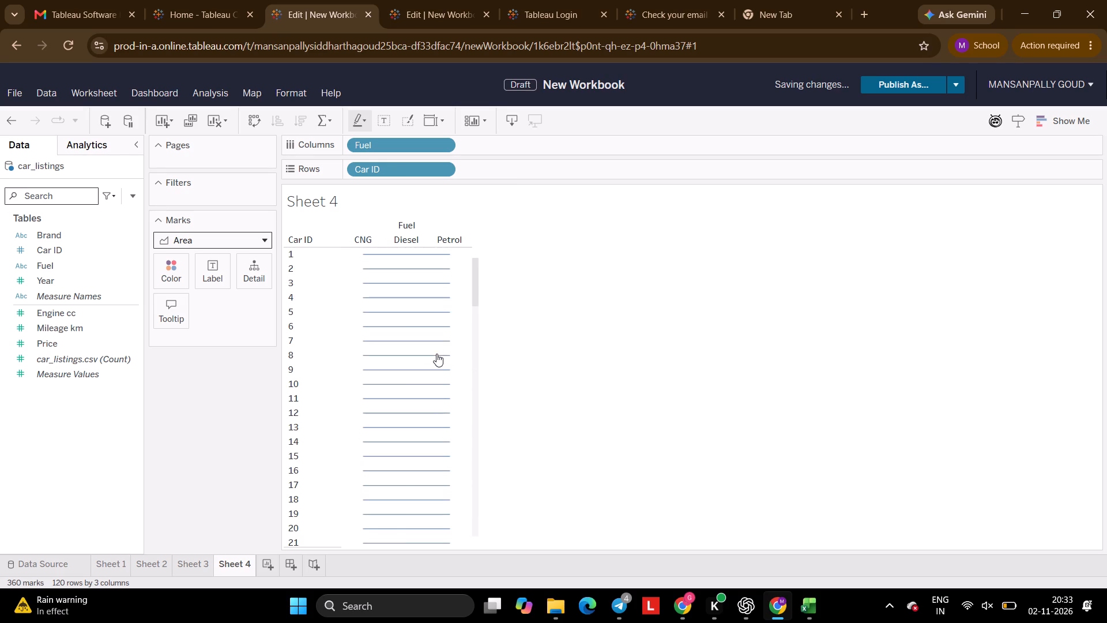
{"action": "scroll", "coordinate": [443, 421], "scroll_direction": "up", "scroll_amount": 4}
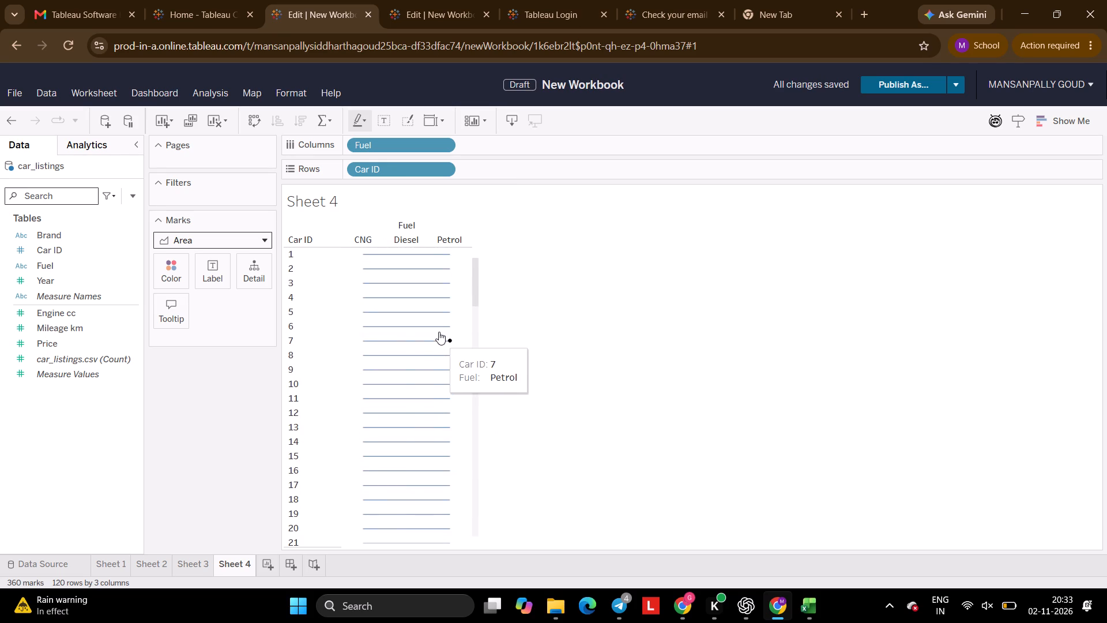
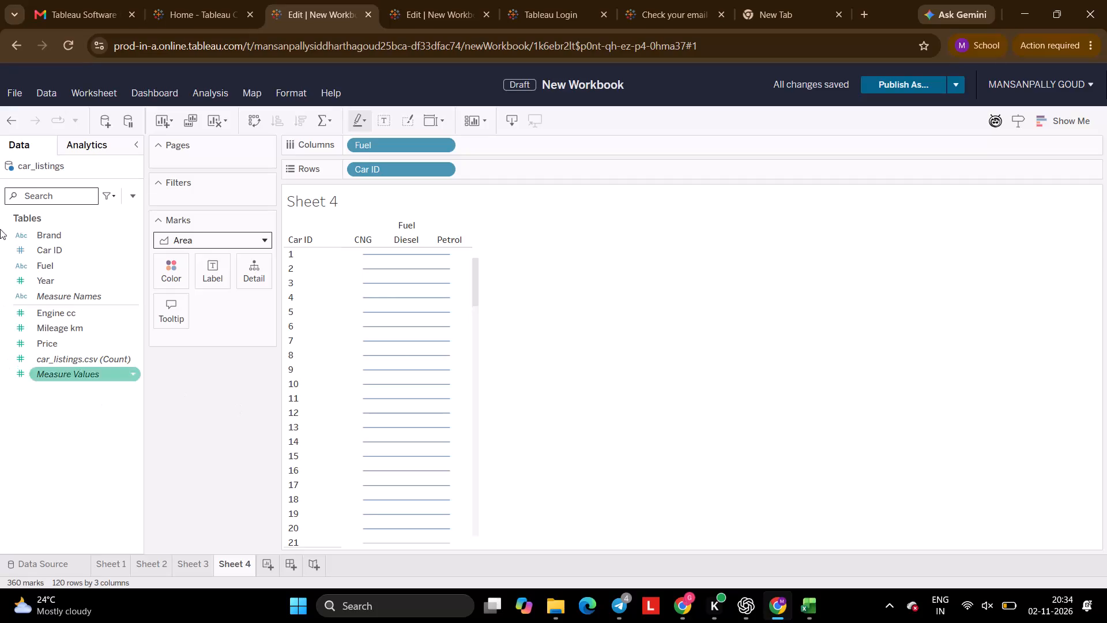
Open the "Where Did Save Go?" information to check how the workbook is saved.
{"action": "left_click", "coordinate": [12, 96]}
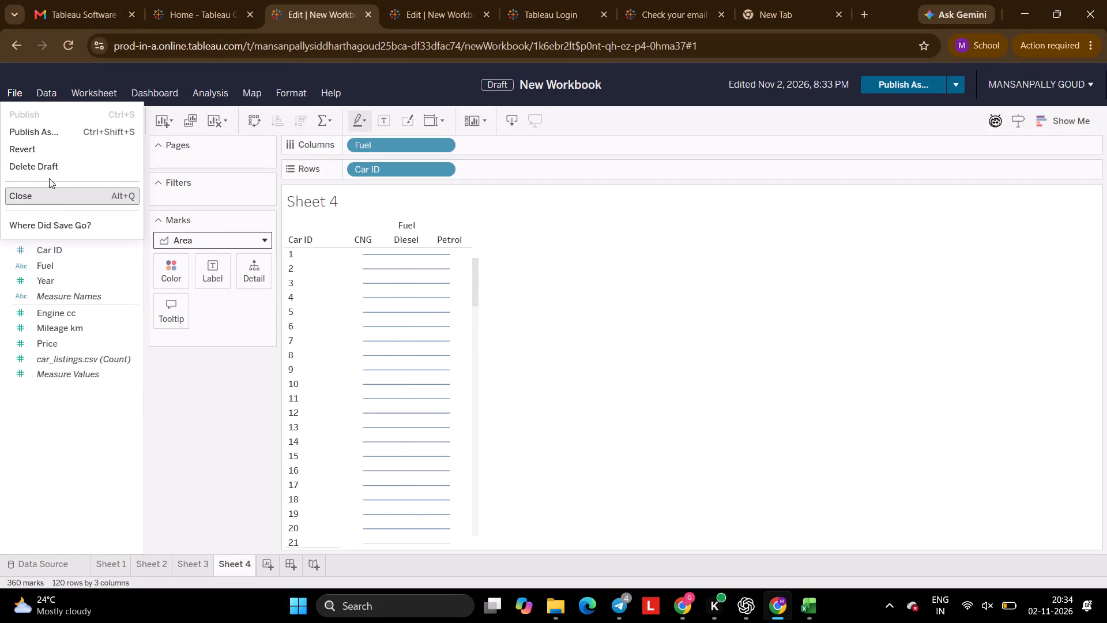
{"action": "left_click", "coordinate": [65, 219]}
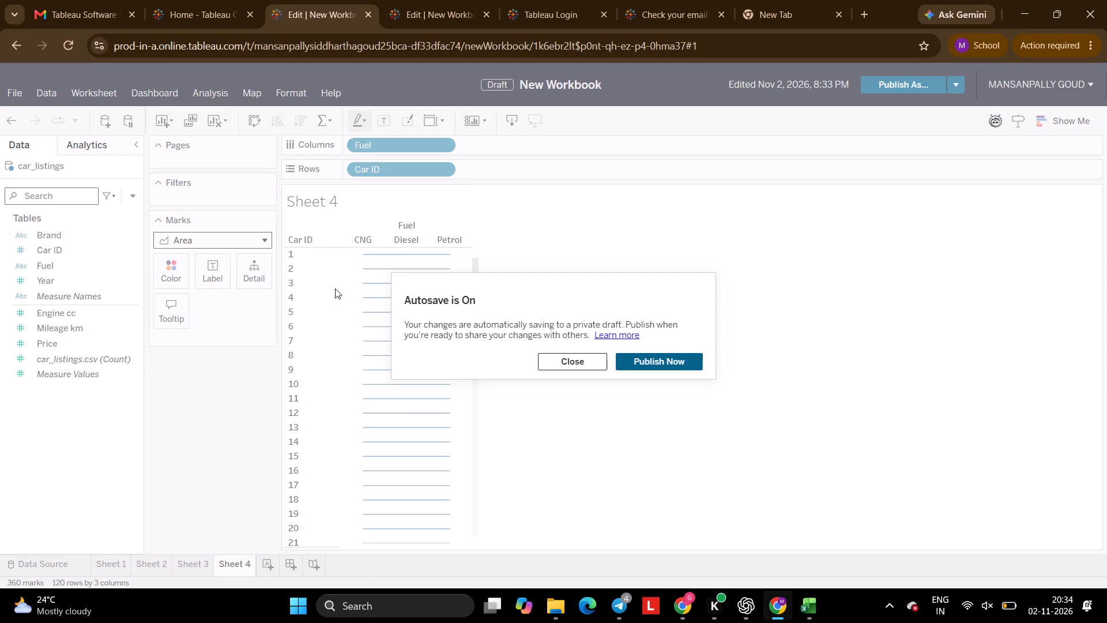
Close the "Autosave is On" information without publishing the workbook.
{"action": "left_click", "coordinate": [589, 362]}
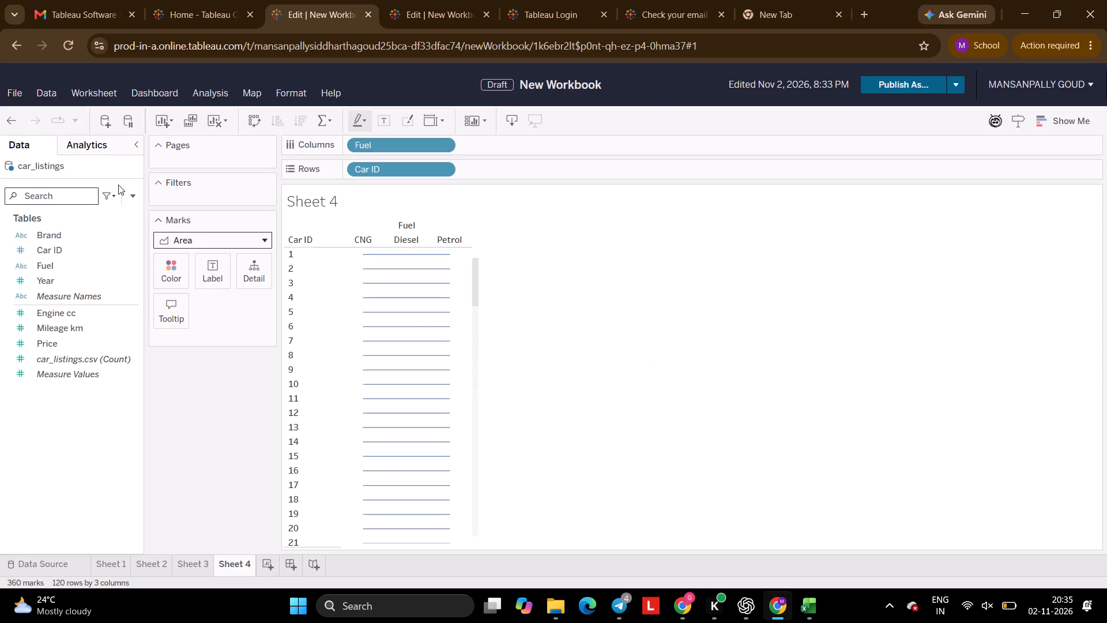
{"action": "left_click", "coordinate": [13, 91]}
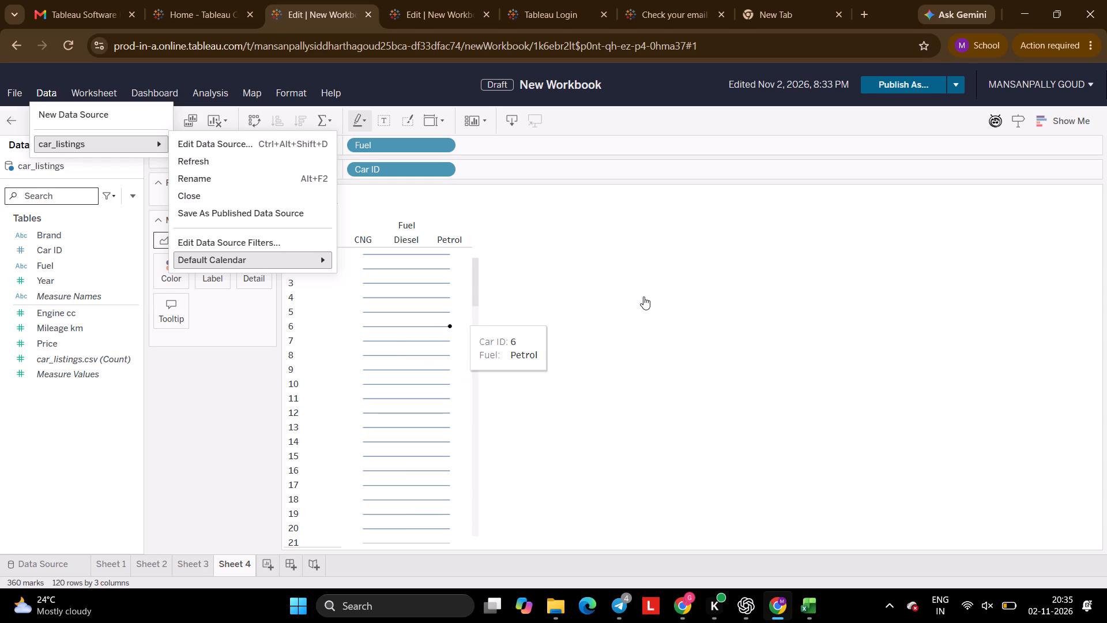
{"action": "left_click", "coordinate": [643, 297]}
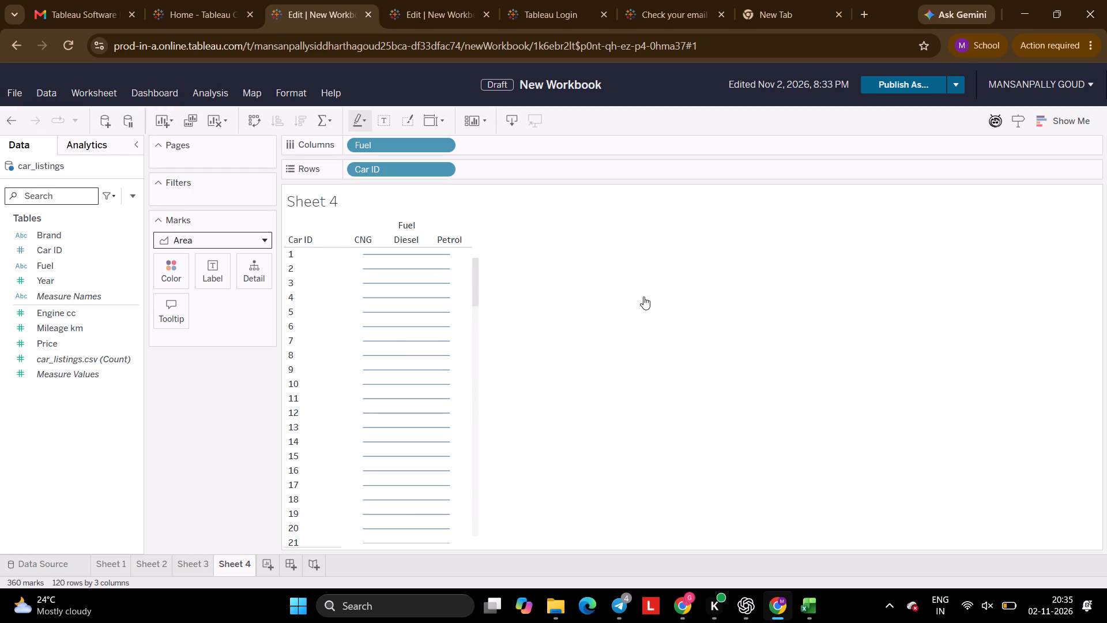
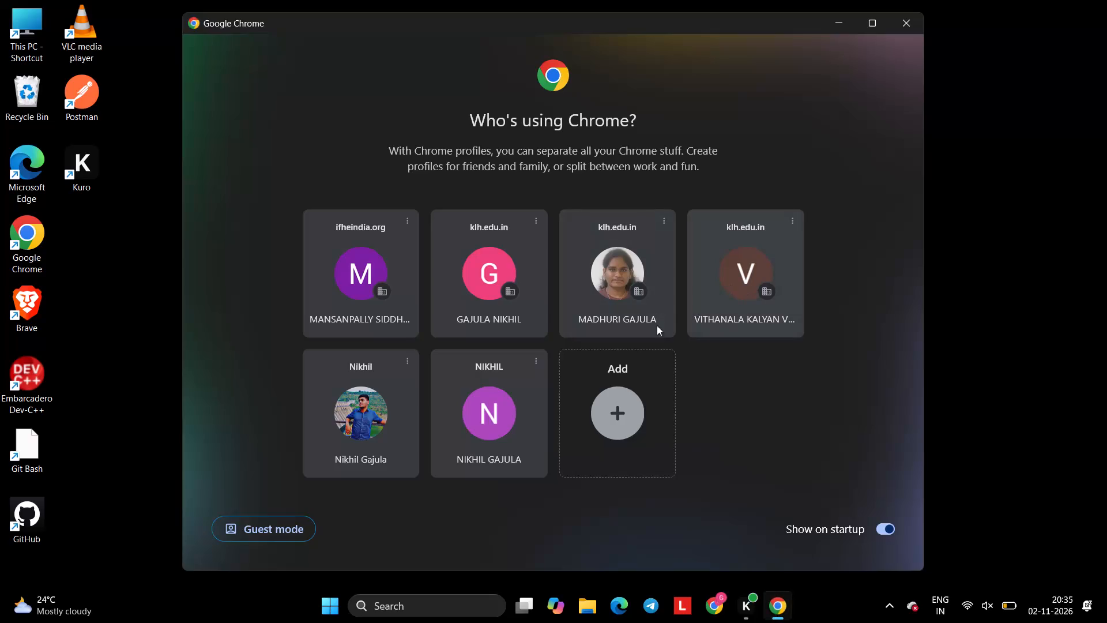
Open Chrome with the ifheindia.org school profile and reopen the Tableau Cloud home page from the browsing history.
{"action": "left_click", "coordinate": [382, 292]}
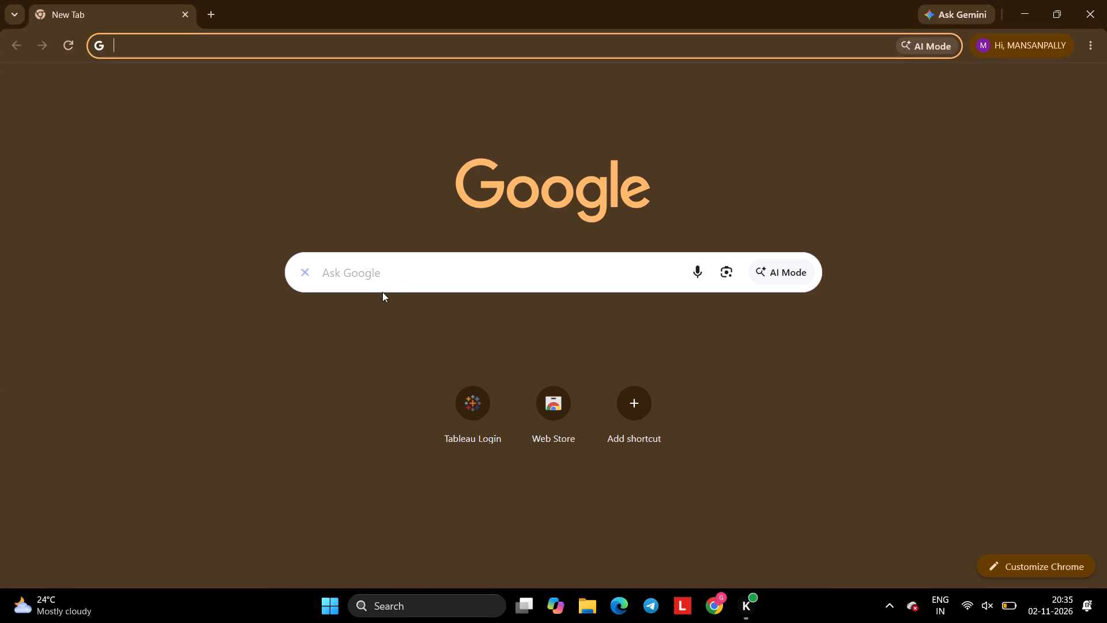
{"action": "key", "text": "ctrl+h"}
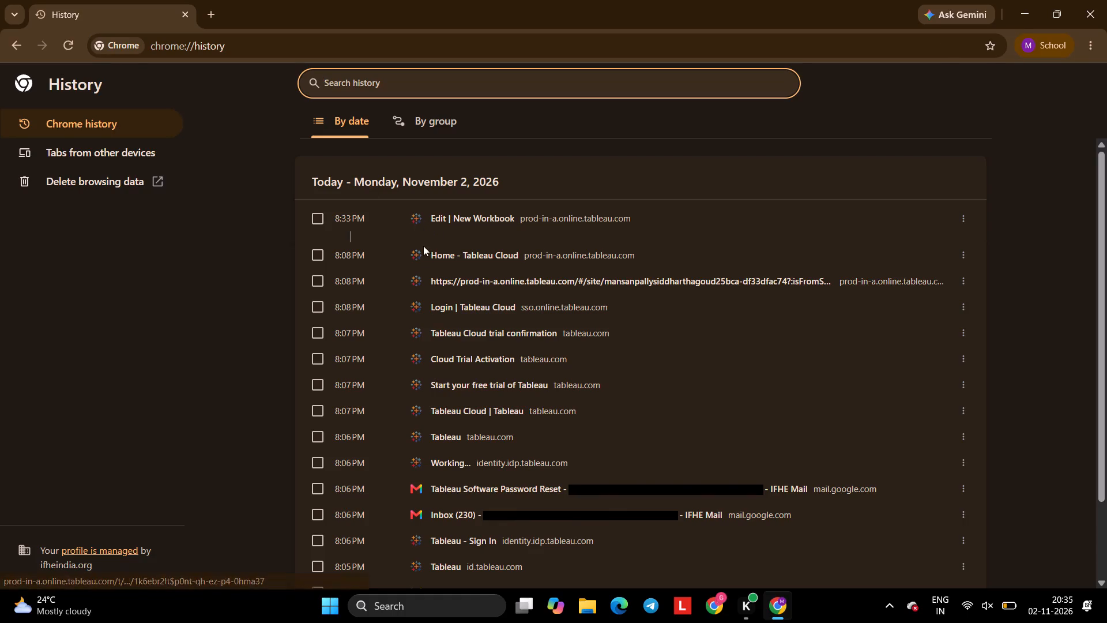
{"action": "left_click", "coordinate": [420, 253]}
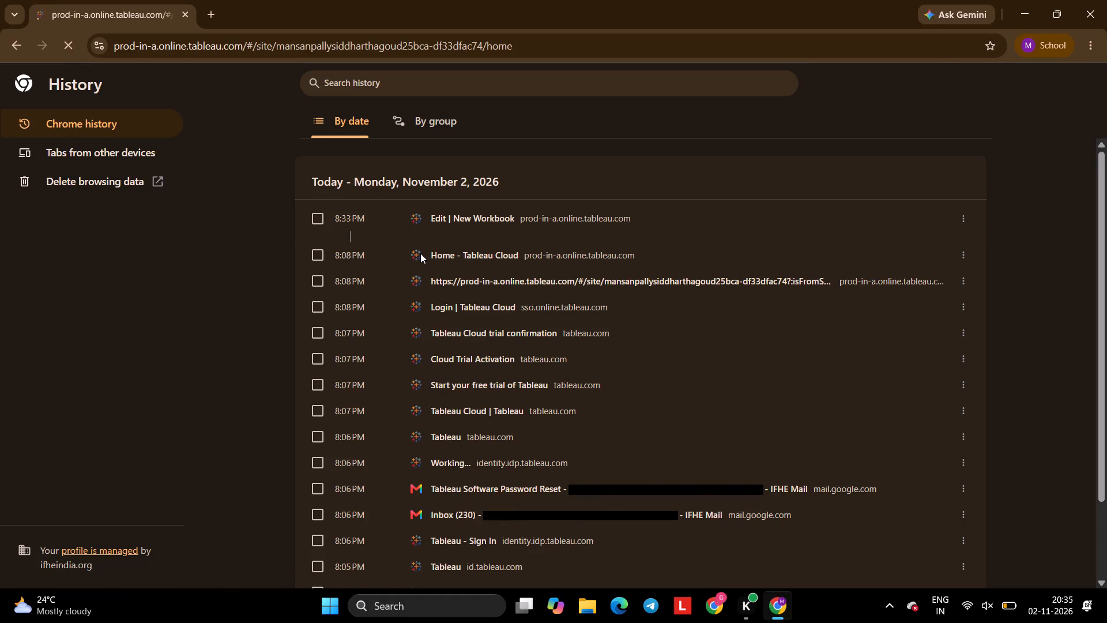
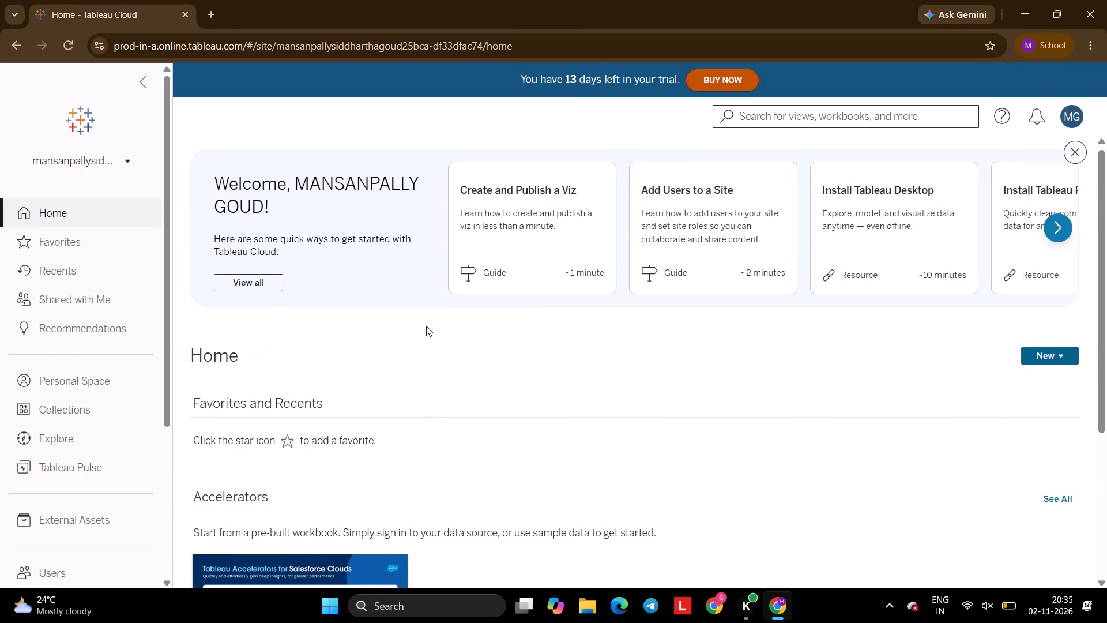
Look through the Tableau Cloud Home page and the Recents page for the chart workbook.
{"action": "scroll", "coordinate": [426, 326], "scroll_direction": "down", "scroll_amount": 1}
{"action": "scroll", "coordinate": [617, 200], "scroll_direction": "left", "scroll_amount": 1}
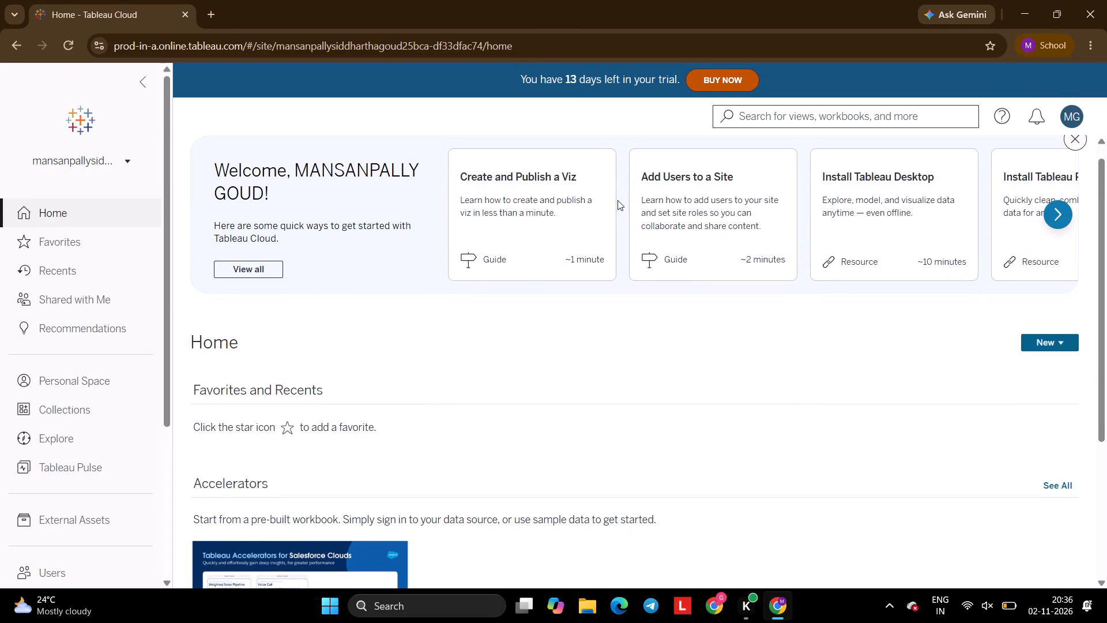
{"action": "scroll", "coordinate": [617, 200], "scroll_direction": "left", "scroll_amount": 1}
{"action": "scroll", "coordinate": [584, 370], "scroll_direction": "down", "scroll_amount": 2}
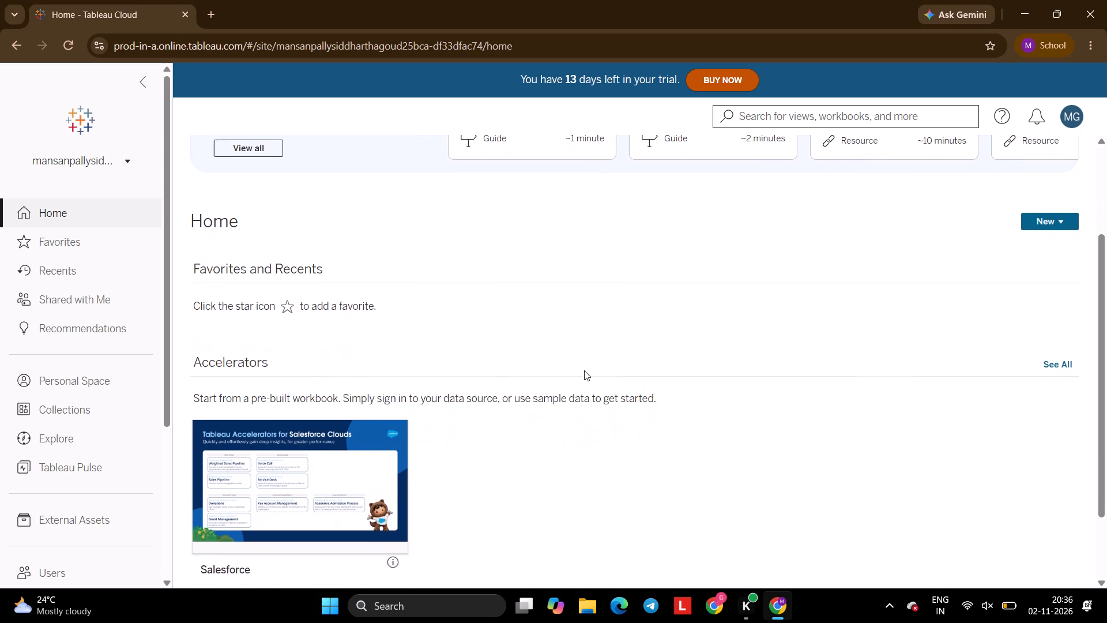
{"action": "scroll", "coordinate": [584, 370], "scroll_direction": "down", "scroll_amount": 3}
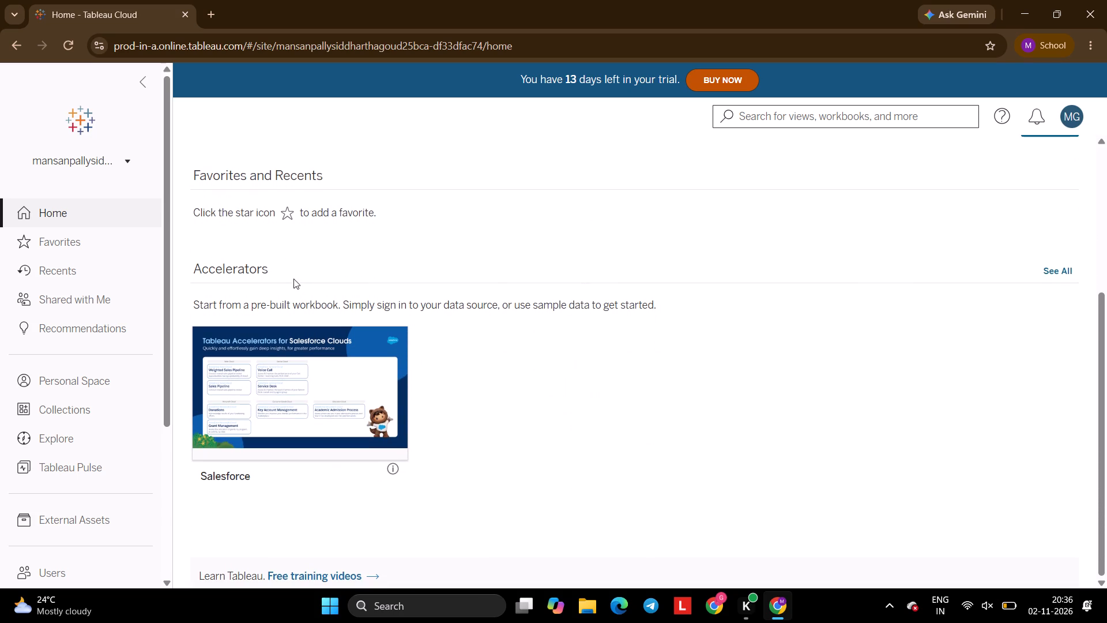
{"action": "left_click", "coordinate": [74, 260]}
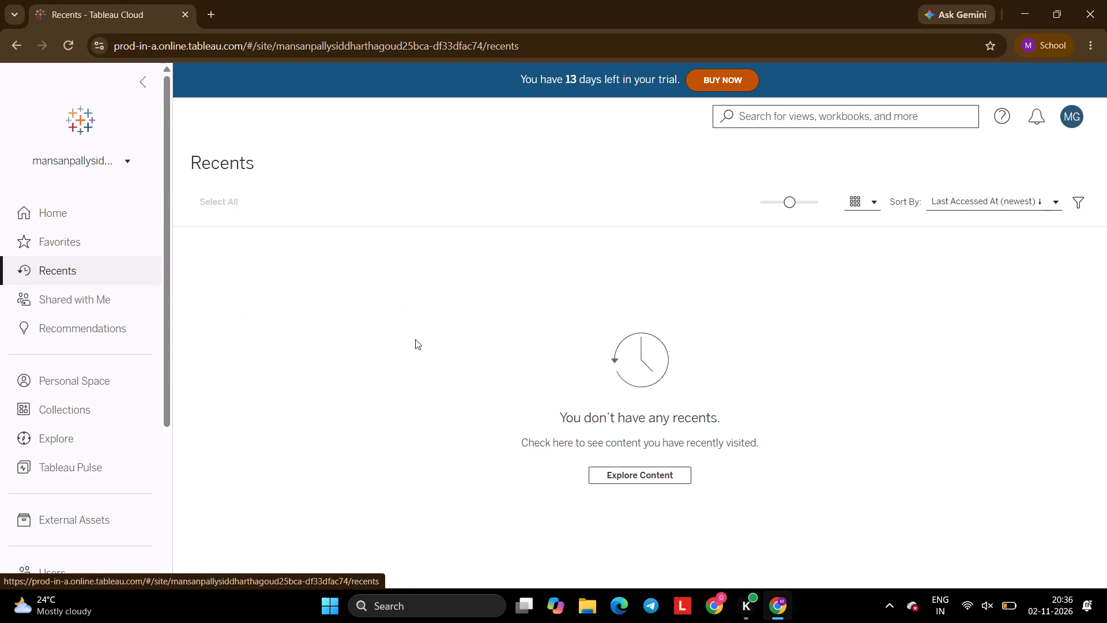
Return to Home and examine the site's navigation entries and Home page content for the workbook.
{"action": "left_click", "coordinate": [55, 211]}
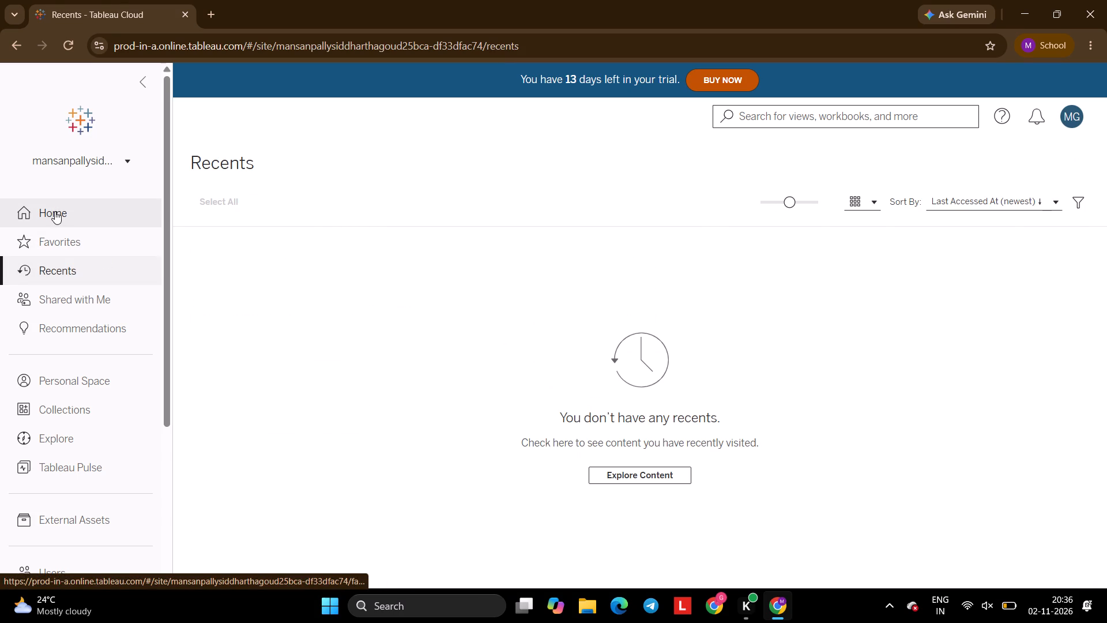
{"action": "scroll", "coordinate": [58, 383], "scroll_direction": "down", "scroll_amount": 2}
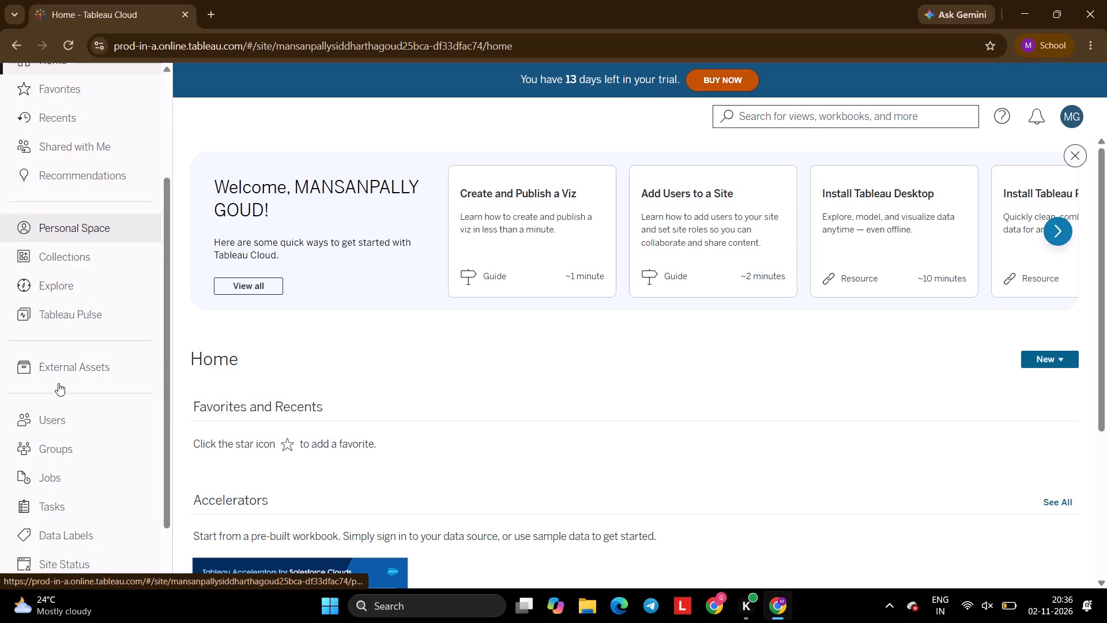
{"action": "scroll", "coordinate": [58, 383], "scroll_direction": "down", "scroll_amount": 4}
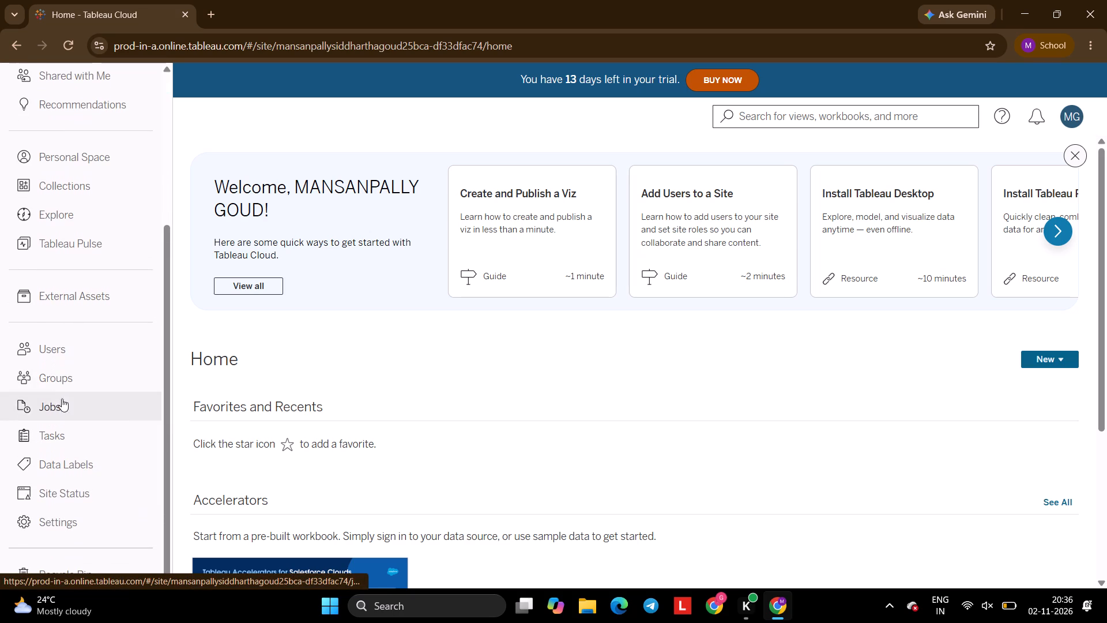
{"action": "scroll", "coordinate": [69, 376], "scroll_direction": "down", "scroll_amount": 3}
{"action": "scroll", "coordinate": [48, 258], "scroll_direction": "up", "scroll_amount": 1}
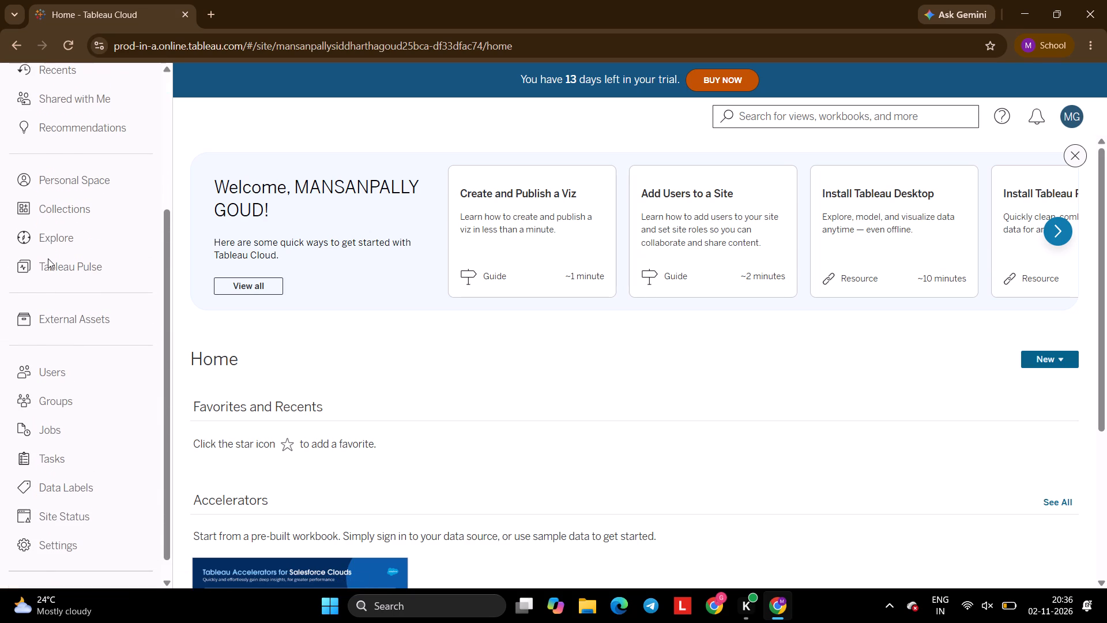
{"action": "scroll", "coordinate": [48, 258], "scroll_direction": "up", "scroll_amount": 3}
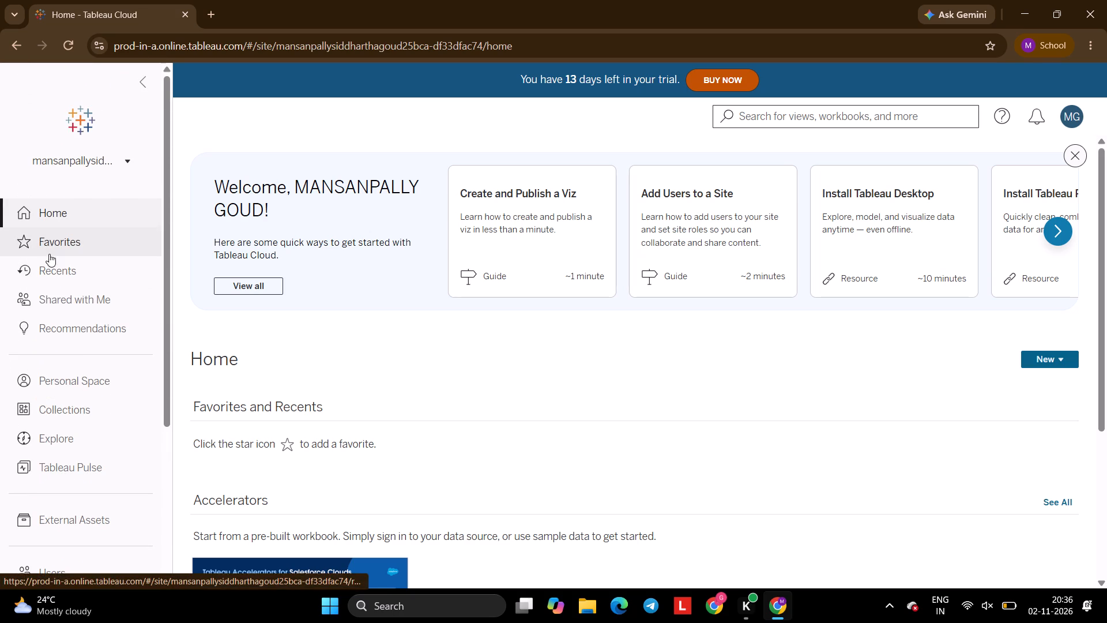
{"action": "scroll", "coordinate": [496, 232], "scroll_direction": "left", "scroll_amount": 1}
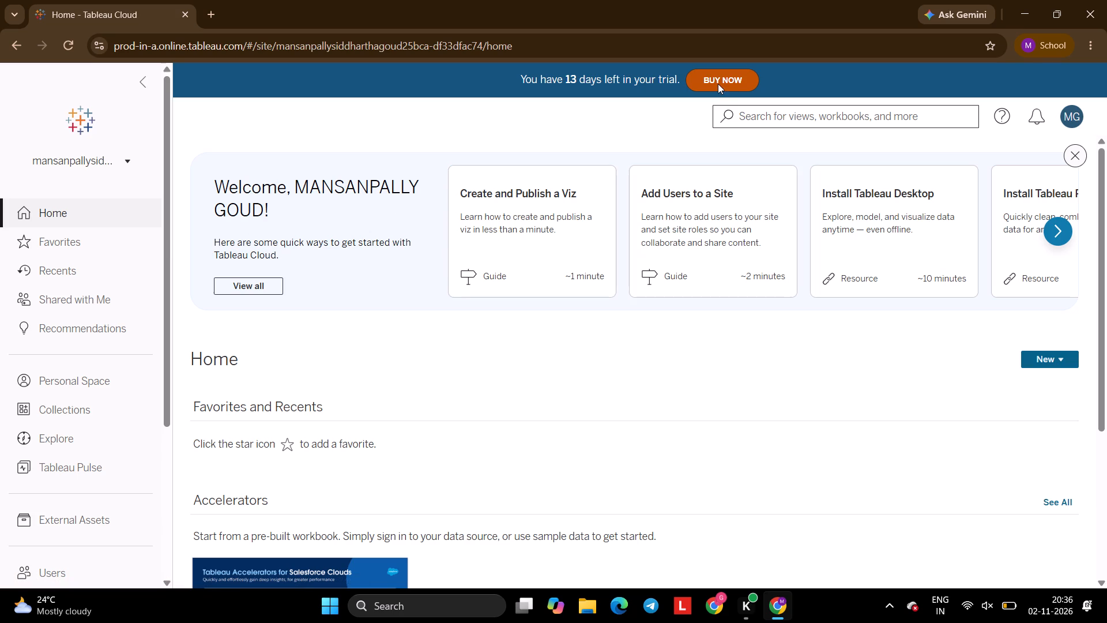
{"action": "scroll", "coordinate": [593, 179], "scroll_direction": "down", "scroll_amount": 3}
{"action": "scroll", "coordinate": [593, 179], "scroll_direction": "up", "scroll_amount": 1}
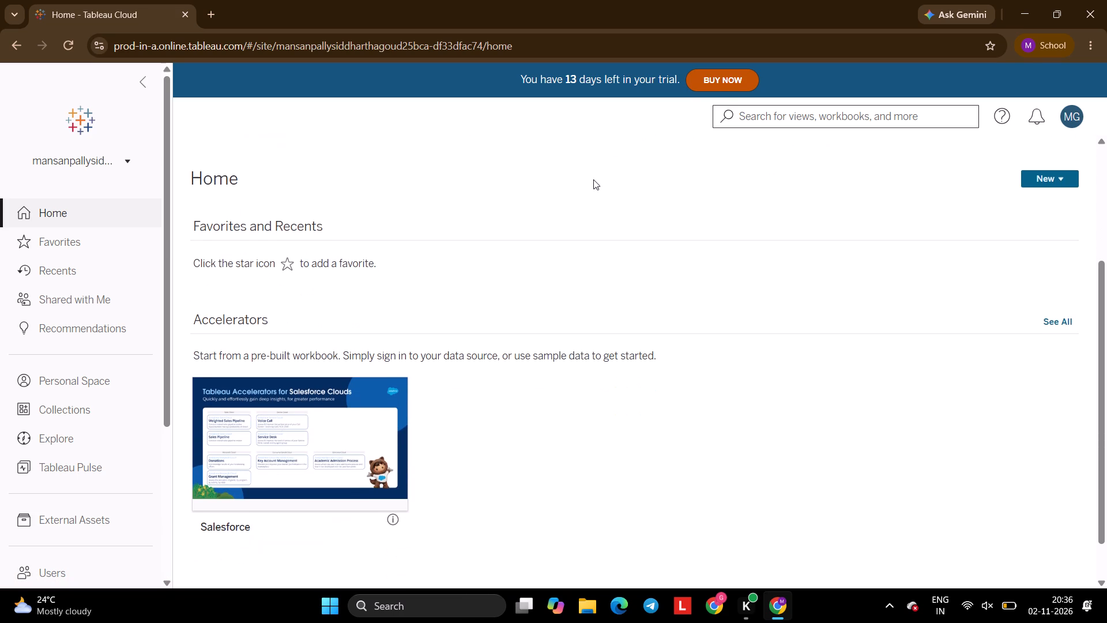
{"action": "scroll", "coordinate": [593, 179], "scroll_direction": "up", "scroll_amount": 1}
{"action": "scroll", "coordinate": [593, 179], "scroll_direction": "down", "scroll_amount": 1}
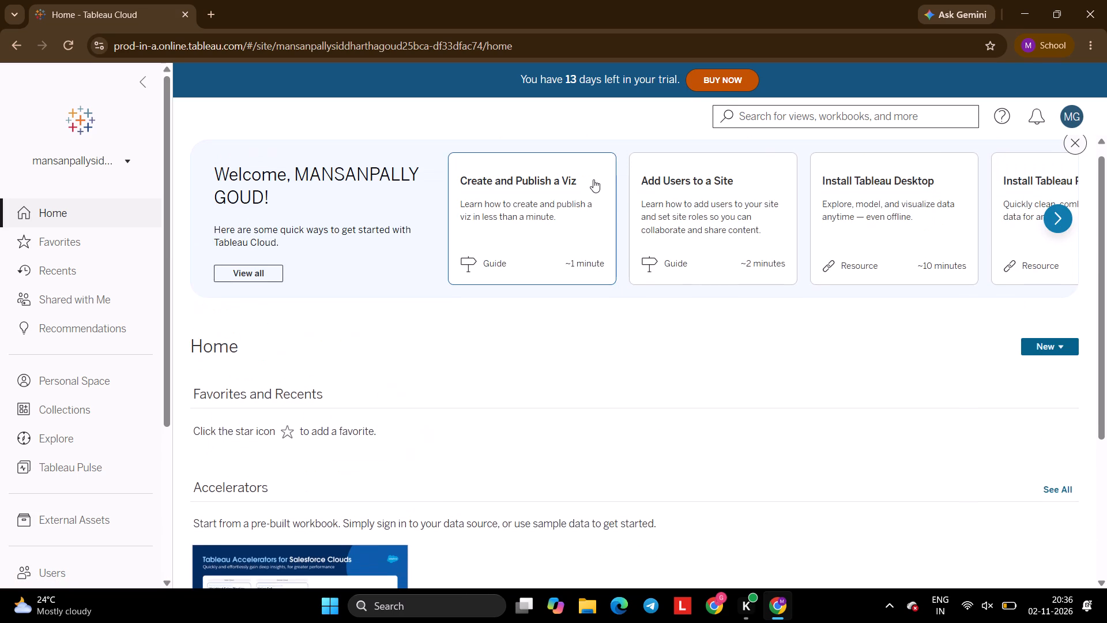
{"action": "scroll", "coordinate": [593, 179], "scroll_direction": "down", "scroll_amount": 3}
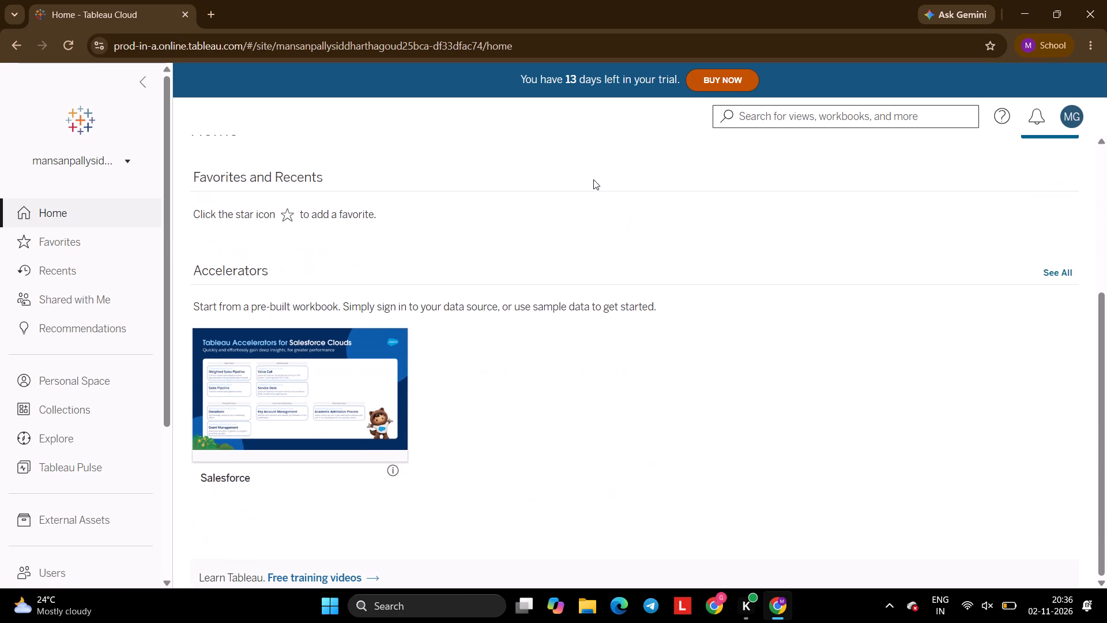
Open the 8:35 PM Tableau Cloud home page entry from today's browsing history.
{"action": "key", "text": "ctrl+h"}
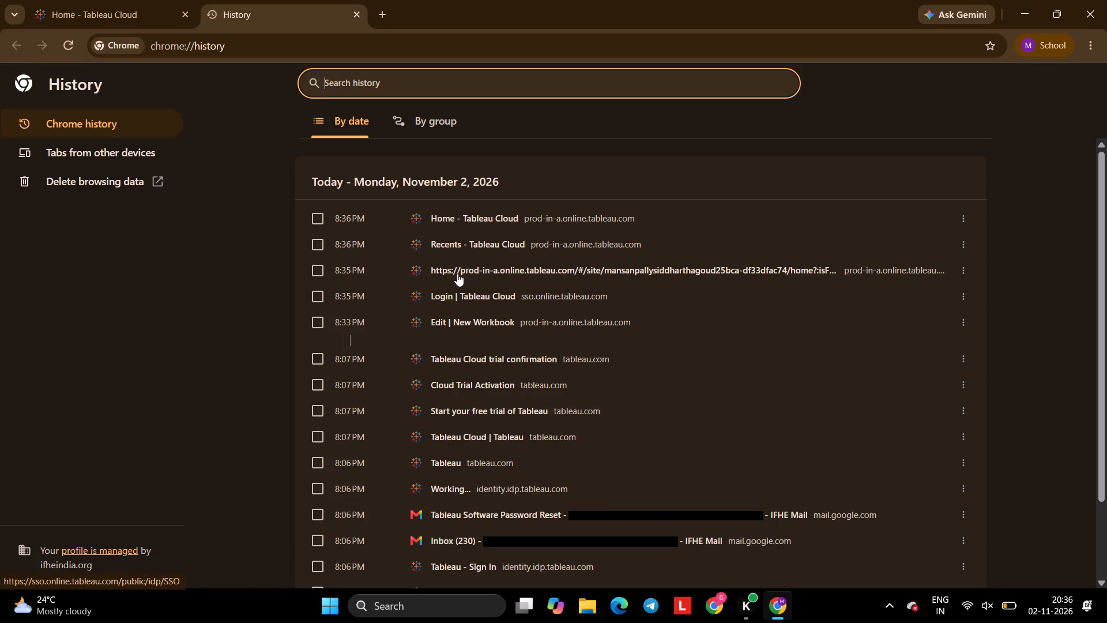
{"action": "left_click", "coordinate": [457, 270]}
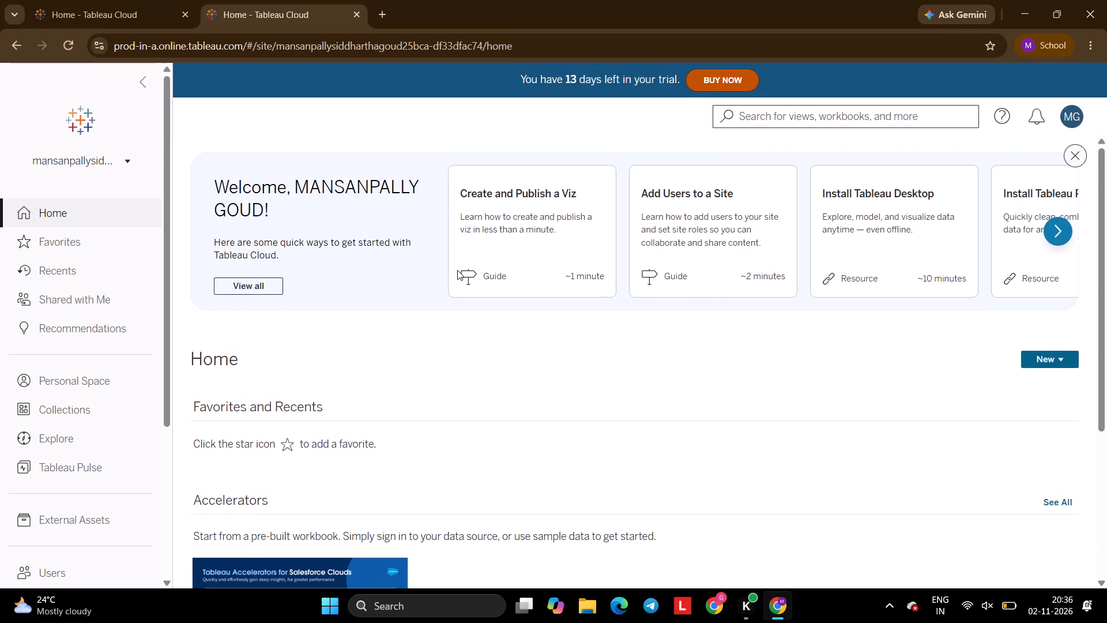
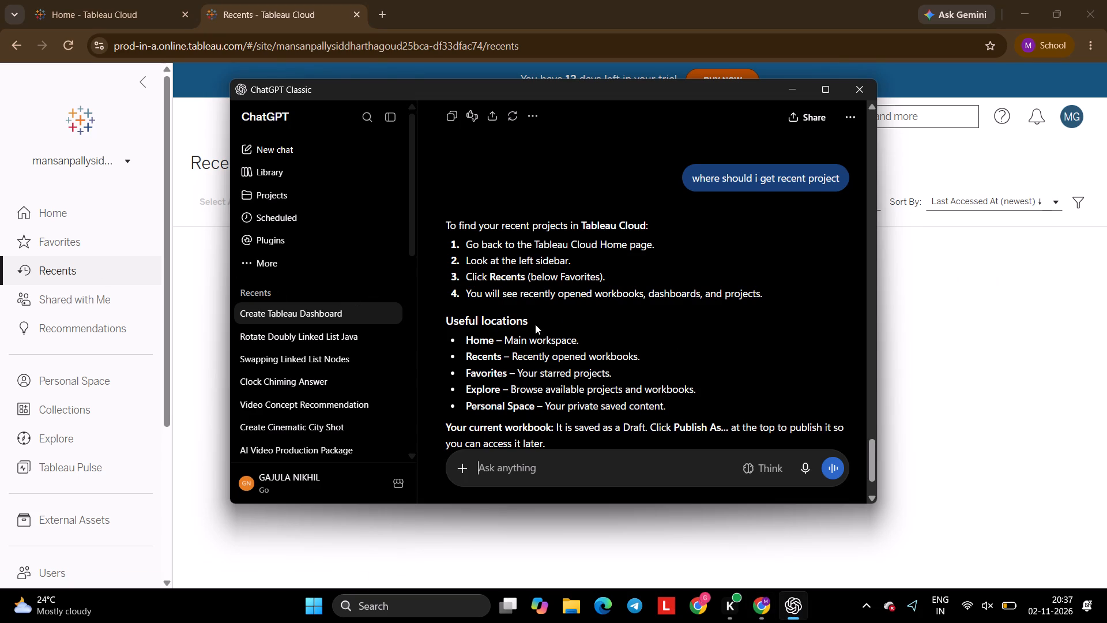
{"action": "scroll", "coordinate": [535, 324], "scroll_direction": "down", "scroll_amount": 1}
{"action": "key", "text": "alt+Tab"}
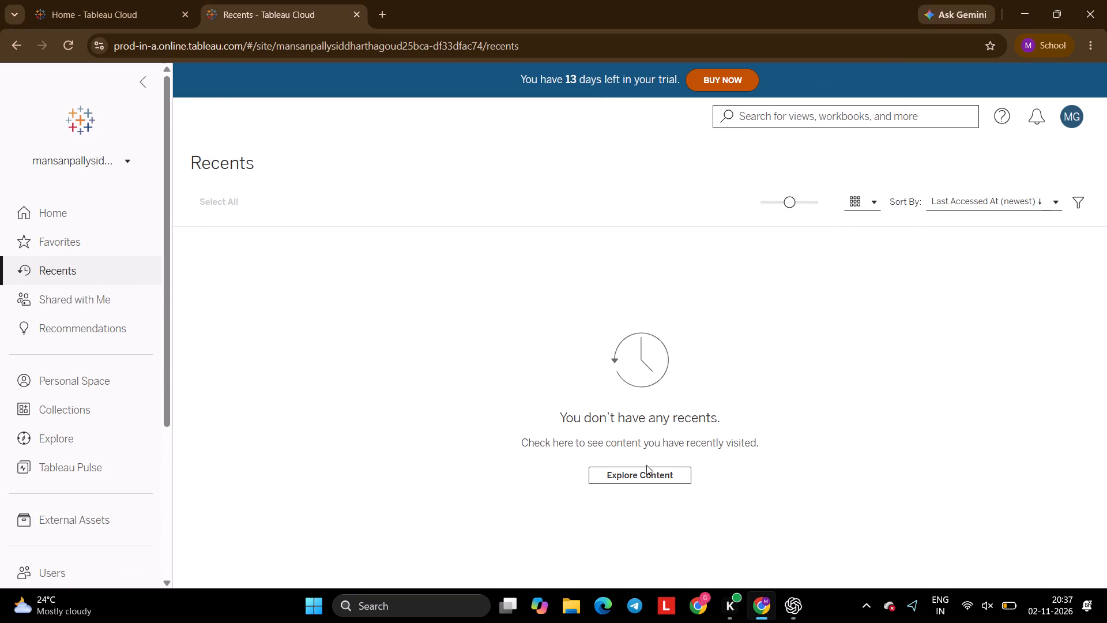
Explore the site's content, checking the default and Samples projects for the workbook, and return to the Home page.
{"action": "left_click", "coordinate": [642, 470]}
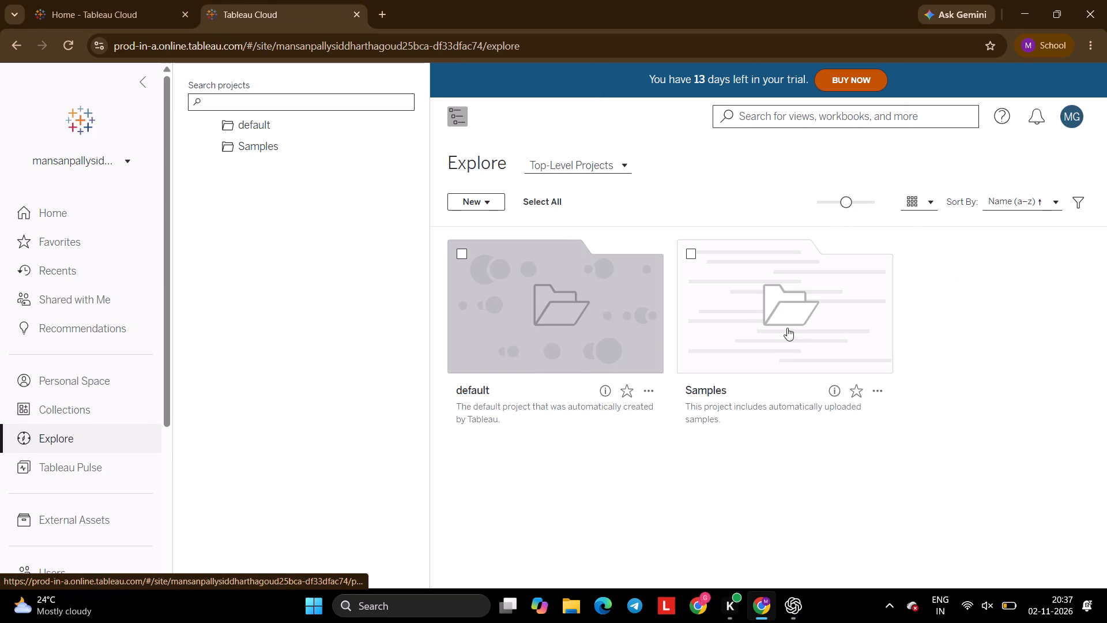
{"action": "left_click", "coordinate": [621, 315]}
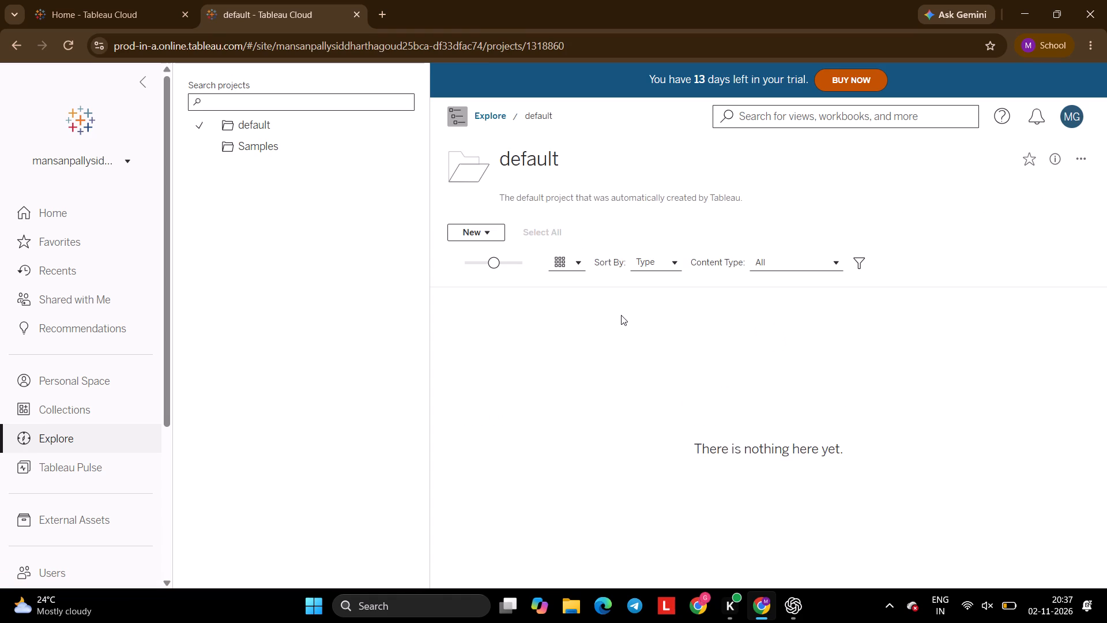
{"action": "scroll", "coordinate": [547, 314], "scroll_direction": "right", "scroll_amount": 9}
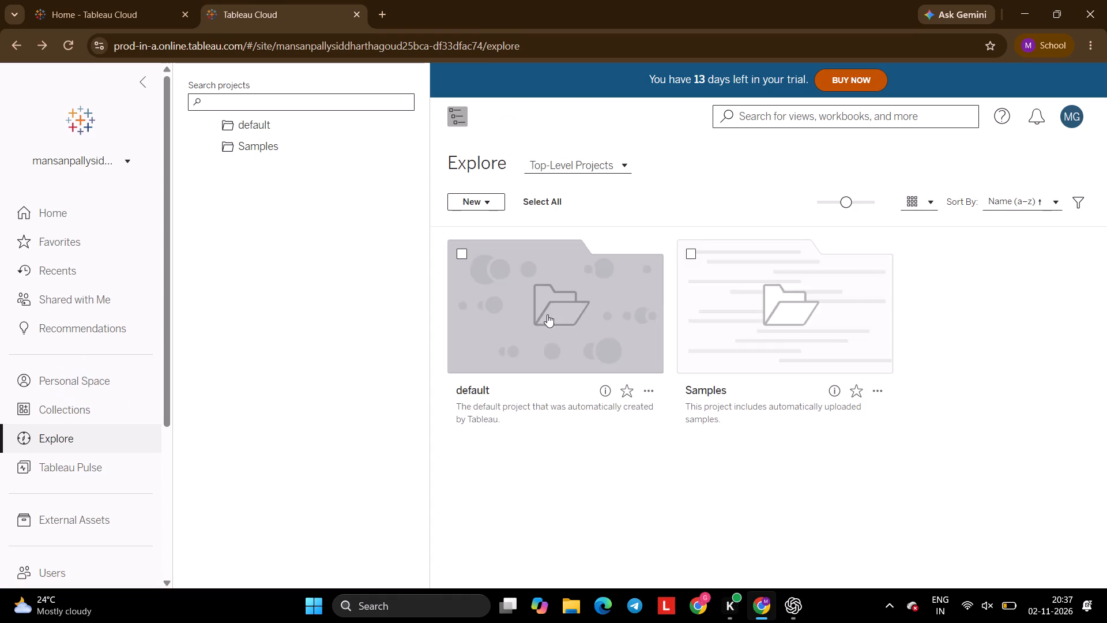
{"action": "left_click", "coordinate": [863, 320]}
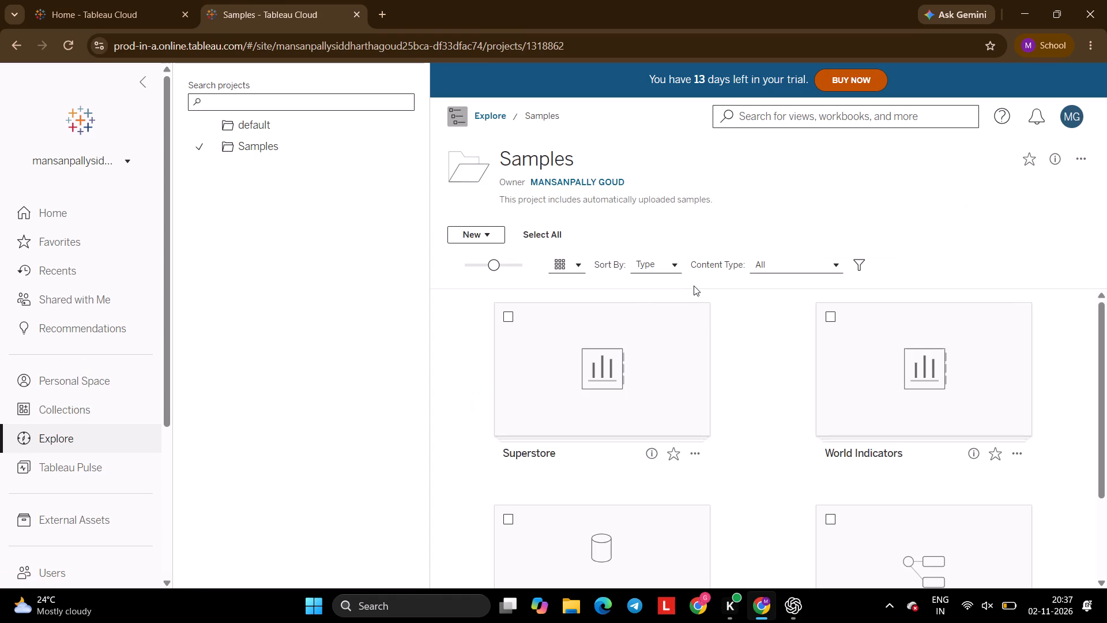
{"action": "scroll", "coordinate": [611, 325], "scroll_direction": "down", "scroll_amount": 1}
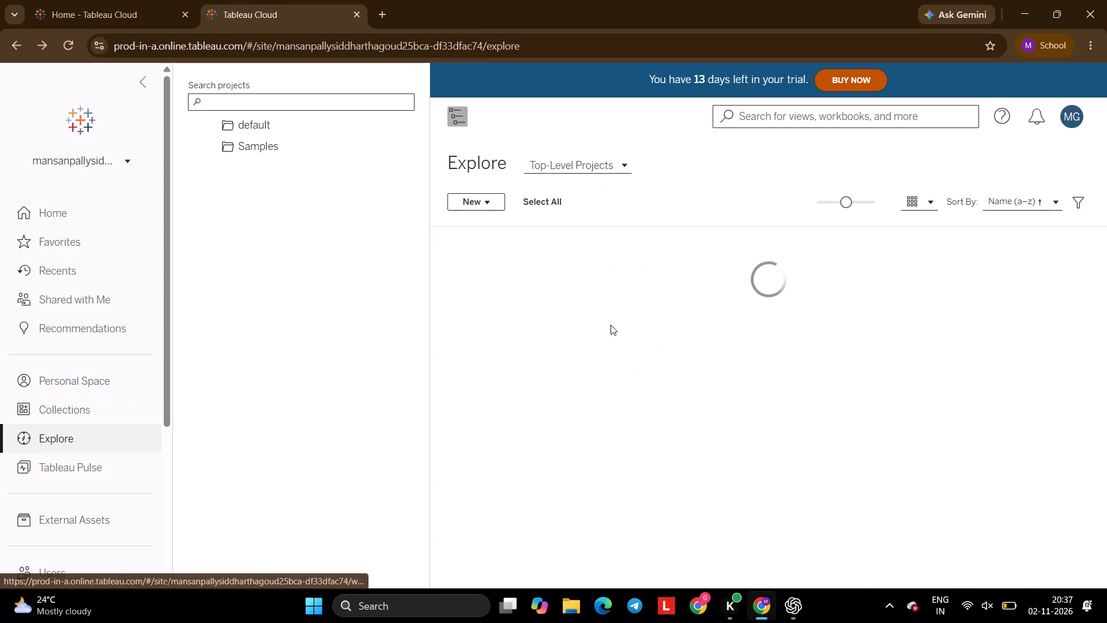
{"action": "scroll", "coordinate": [611, 325], "scroll_direction": "right", "scroll_amount": 7}
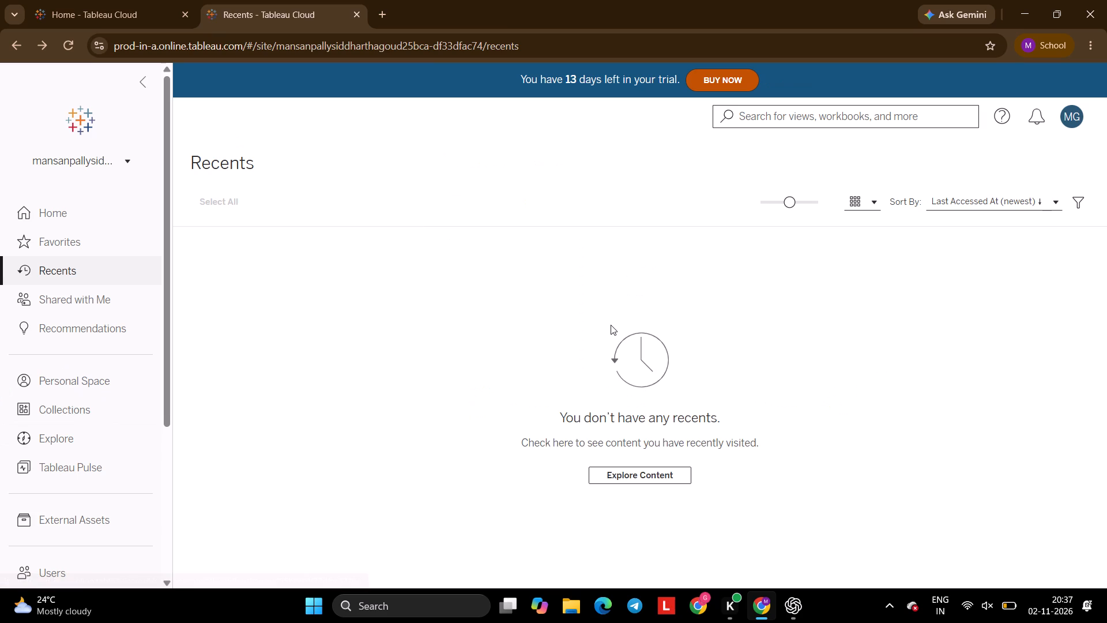
{"action": "left_click", "coordinate": [534, 313]}
{"action": "scroll", "coordinate": [534, 313], "scroll_direction": "right", "scroll_amount": 6}
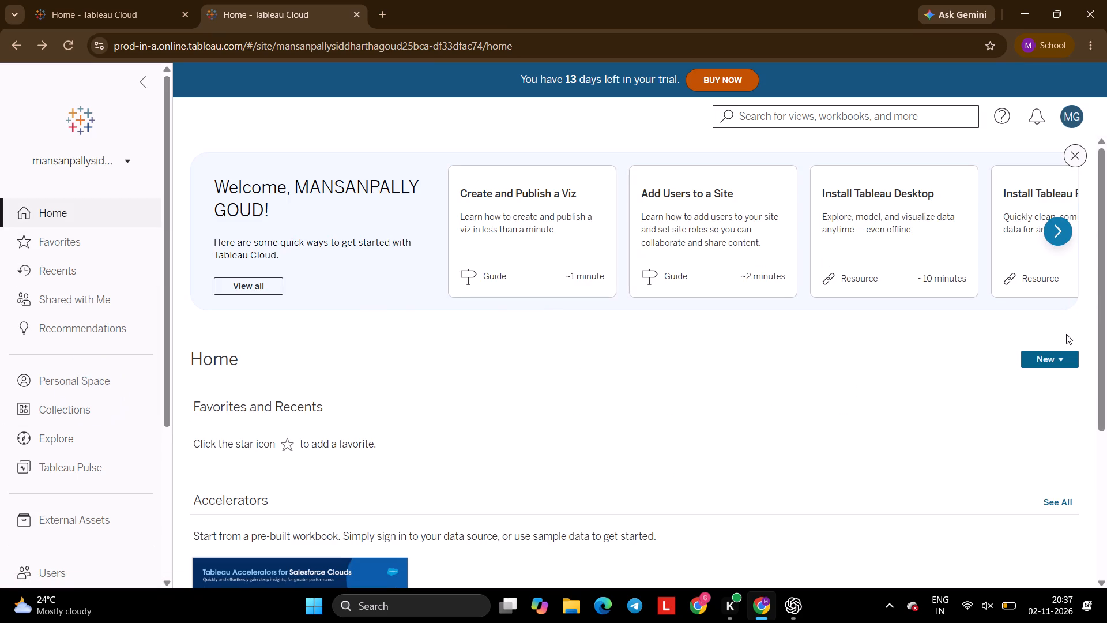
Create a new workbook from the Tableau Cloud Home page.
{"action": "left_click", "coordinate": [1062, 359]}
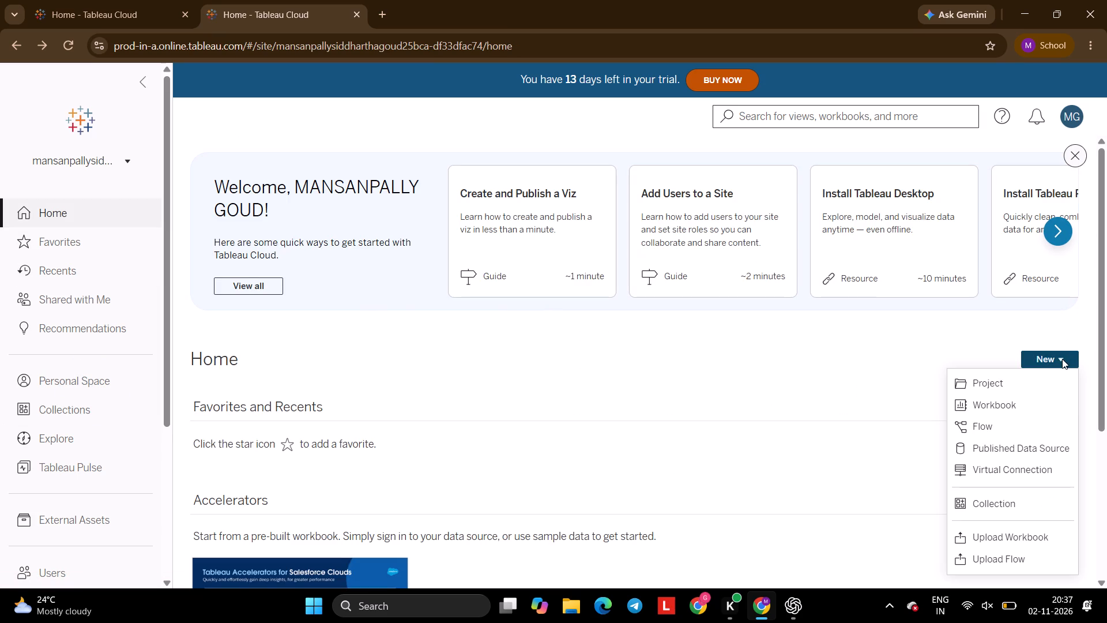
{"action": "left_click", "coordinate": [1006, 412]}
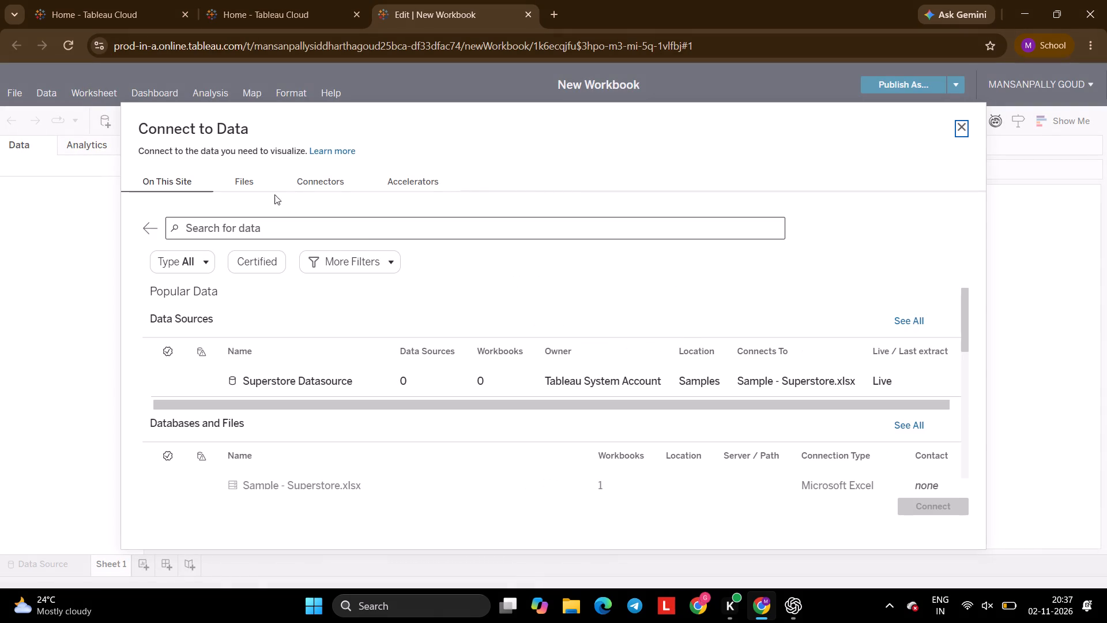
Upload the car_listings file from the exam_datasets archive in Downloads as the workbook's data source, and dismiss the publish prompt.
{"action": "left_click", "coordinate": [247, 180]}
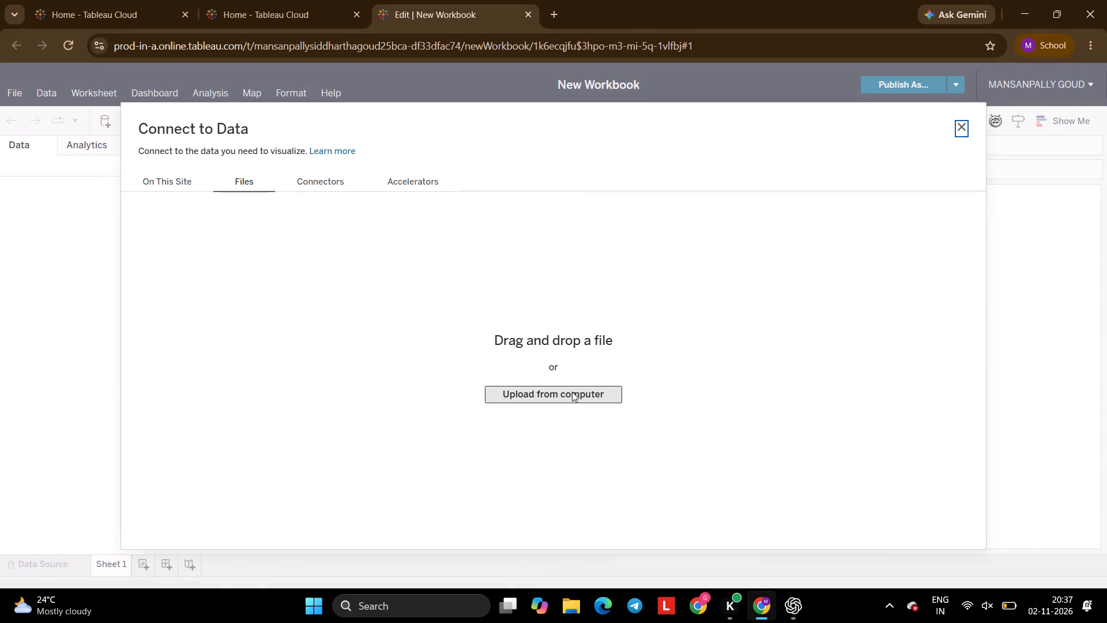
{"action": "double_click", "coordinate": [573, 603]}
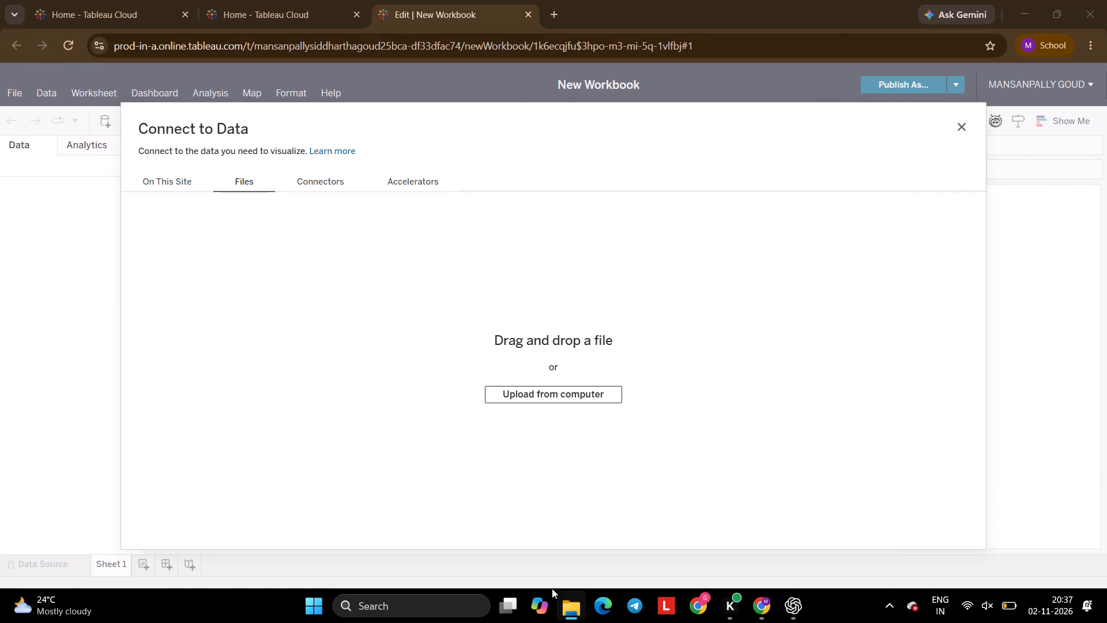
{"action": "left_click", "coordinate": [576, 621]}
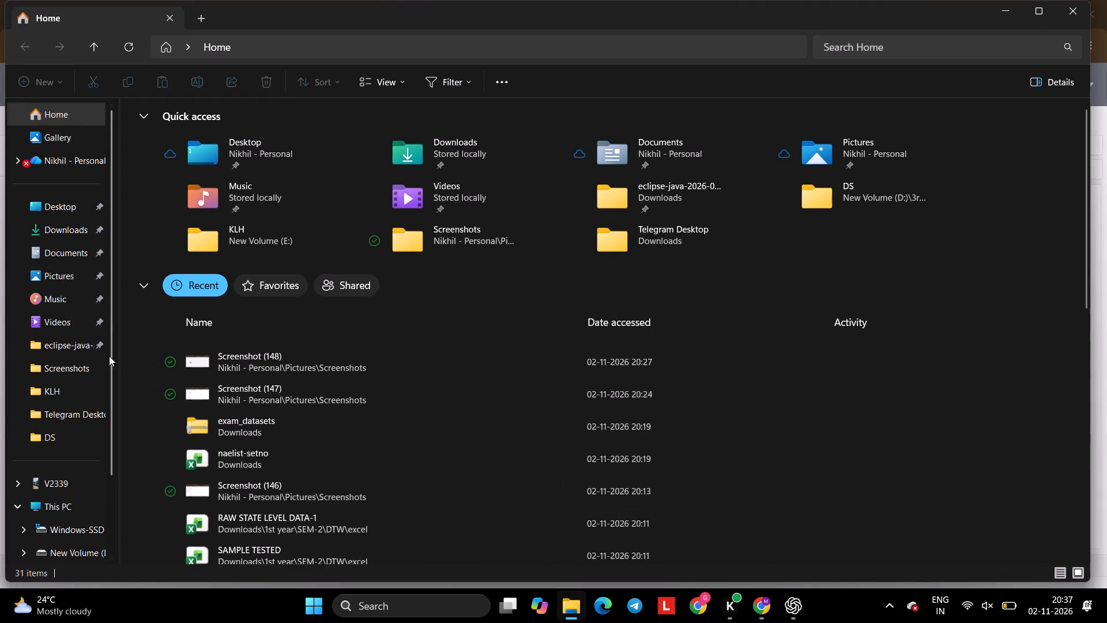
{"action": "double_click", "coordinate": [247, 426]}
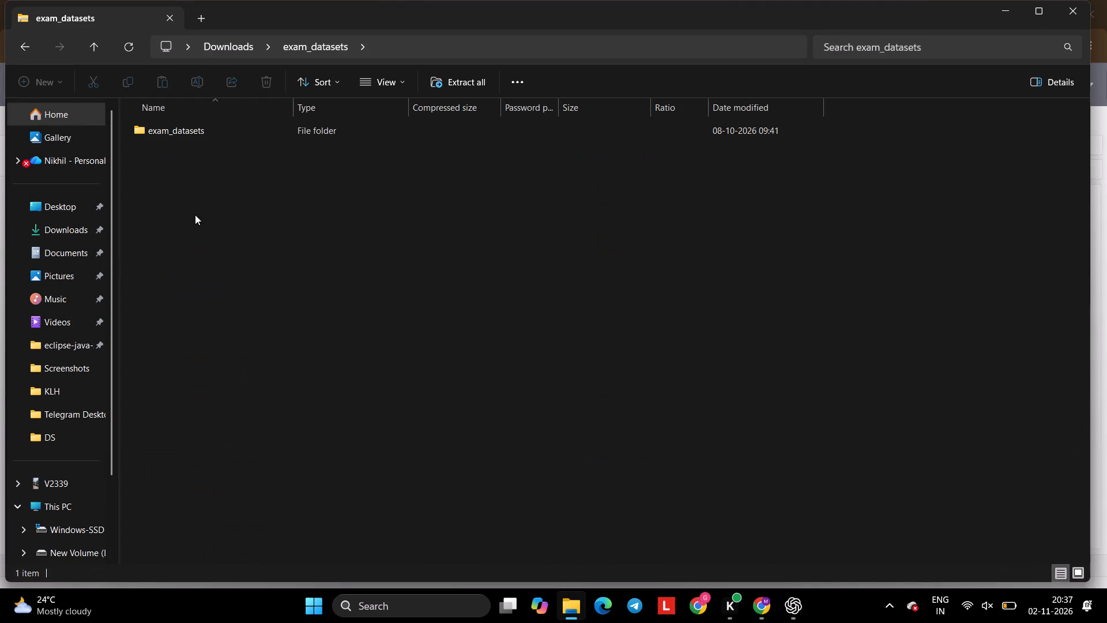
{"action": "double_click", "coordinate": [146, 127]}
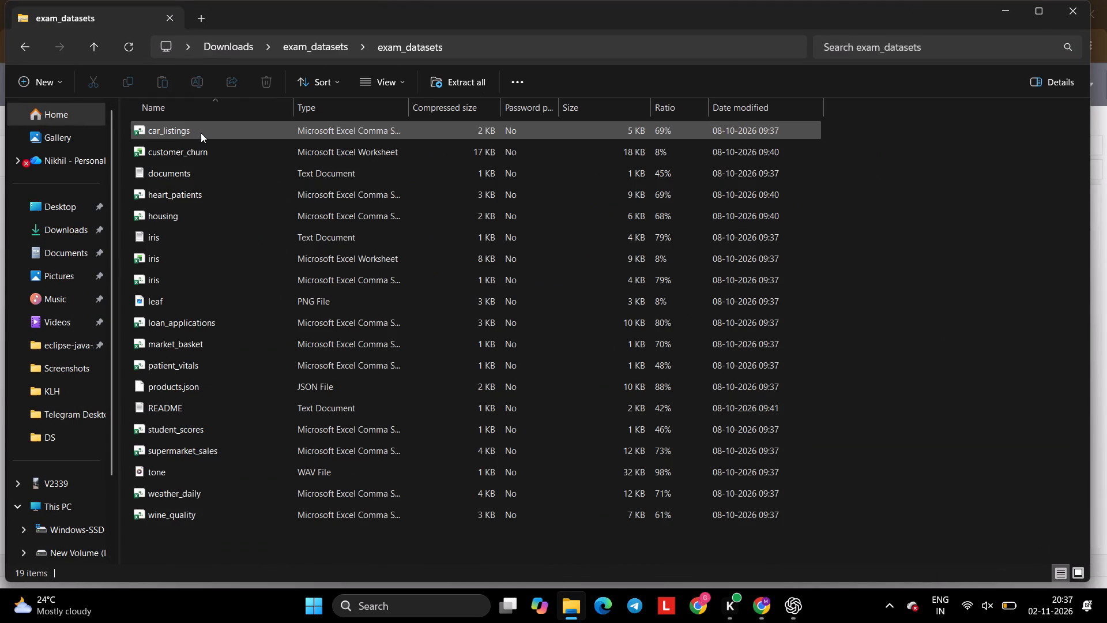
{"action": "left_click_drag", "start_coordinate": [201, 133], "coordinate": [376, 198]}
{"action": "key", "text": "alt+Tab"}
{"action": "key", "text": "alt+Tab"}
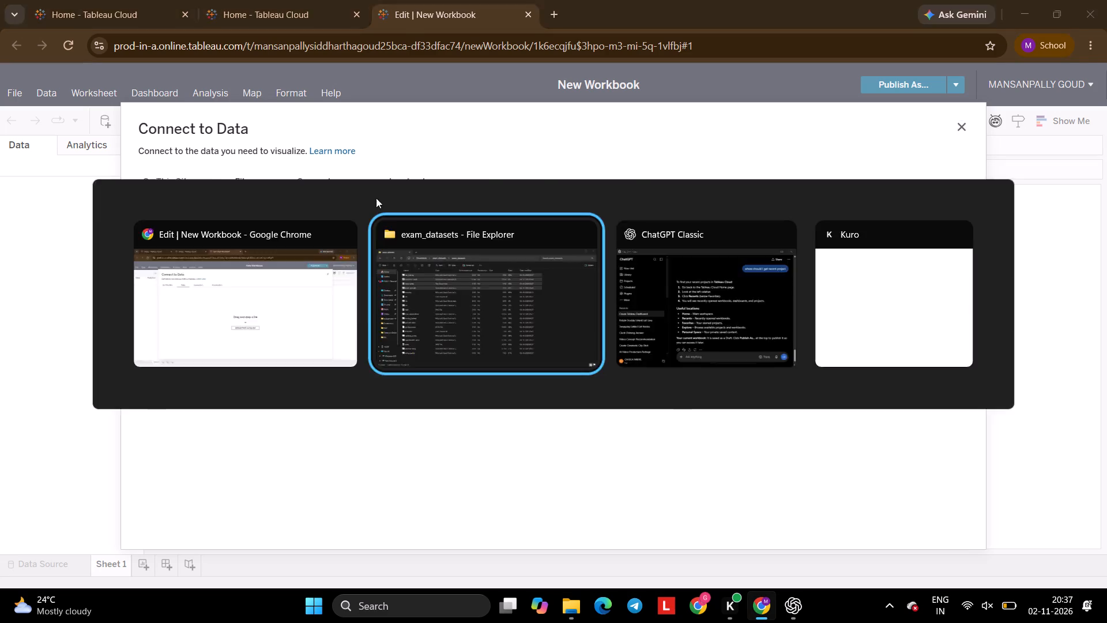
{"action": "left_click", "coordinate": [303, 124]}
{"action": "left_click_drag", "start_coordinate": [303, 124], "coordinate": [502, 193]}
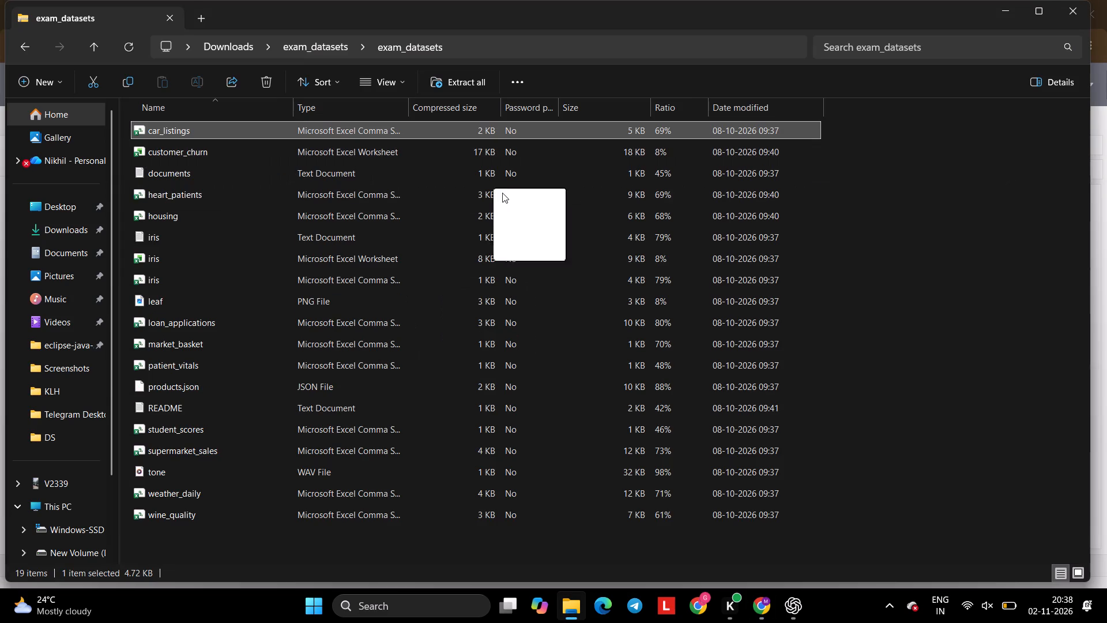
{"action": "left_click_drag", "start_coordinate": [502, 193], "coordinate": [502, 292]}
{"action": "key", "text": "alt+Tab"}
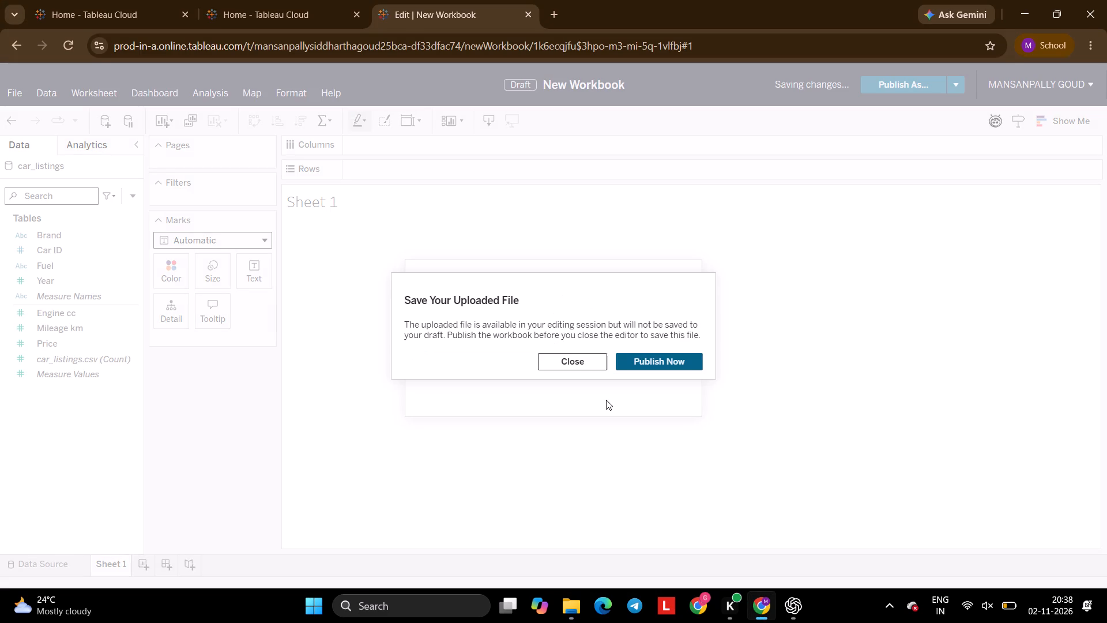
{"action": "left_click", "coordinate": [571, 365]}
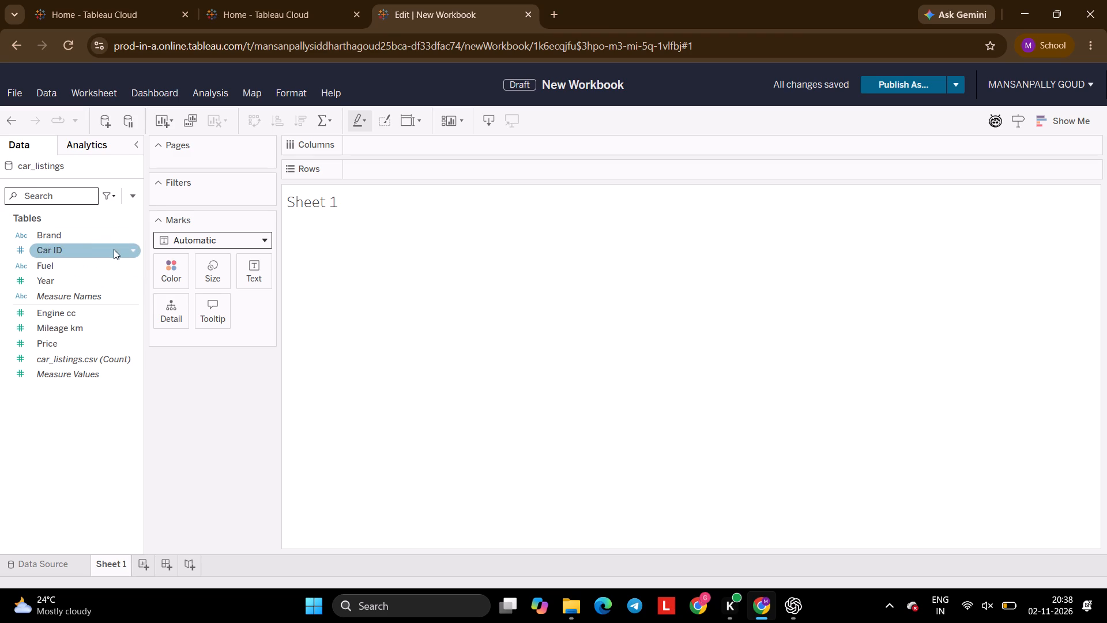
Build a bar chart on Sheet 1 with Brand in Columns and Year in Rows, using the Bar mark type.
{"action": "left_click_drag", "start_coordinate": [81, 238], "coordinate": [414, 157]}
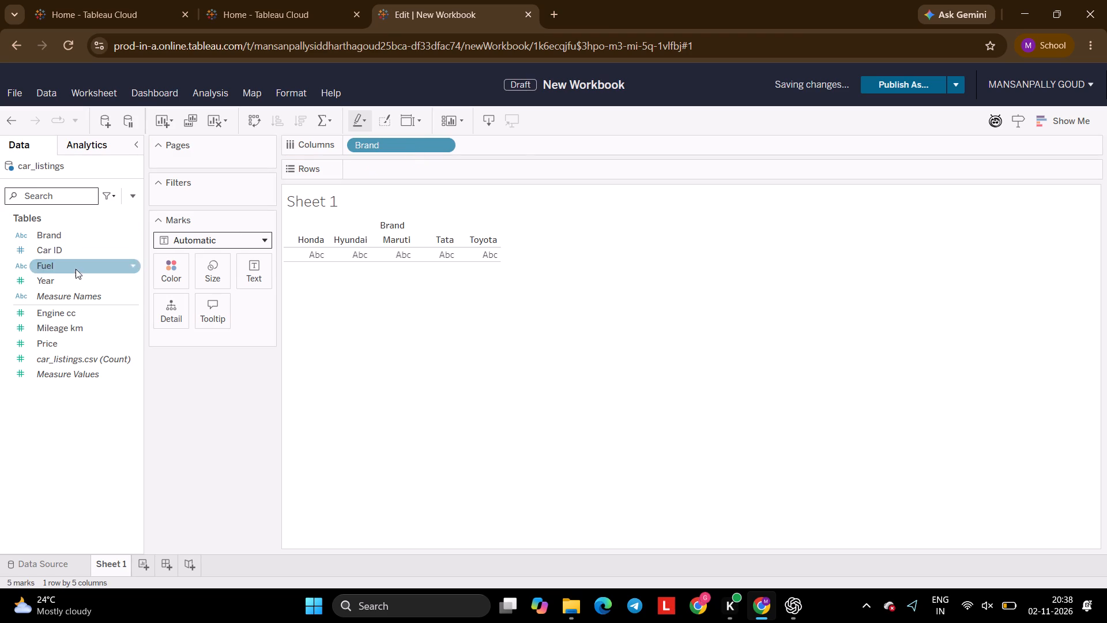
{"action": "left_click_drag", "start_coordinate": [67, 278], "coordinate": [408, 163]}
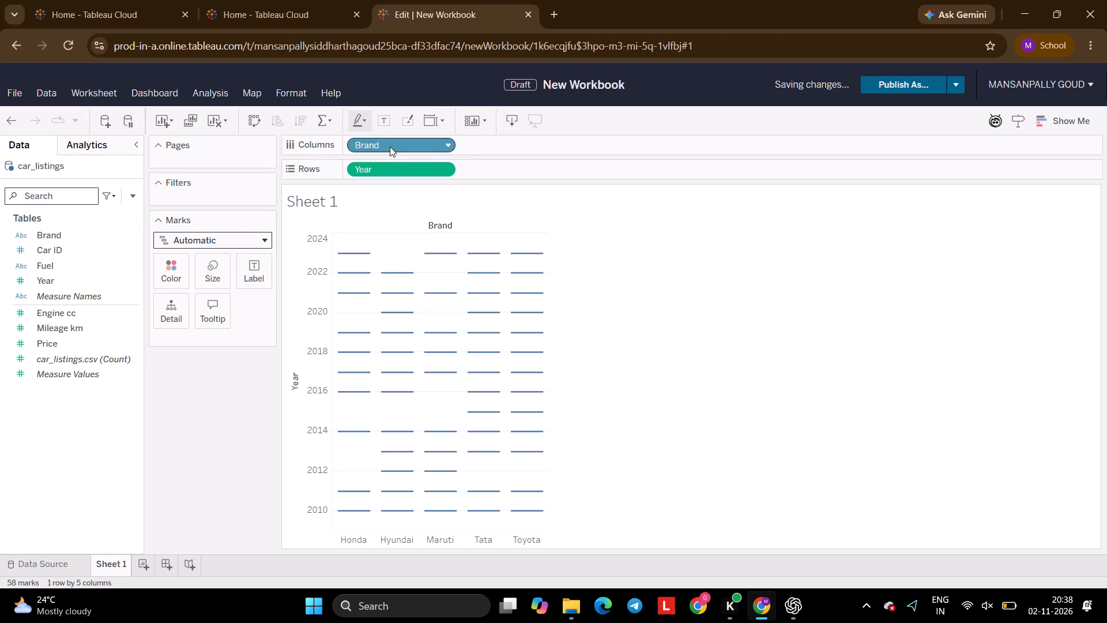
{"action": "left_click_drag", "start_coordinate": [387, 142], "coordinate": [503, 156]}
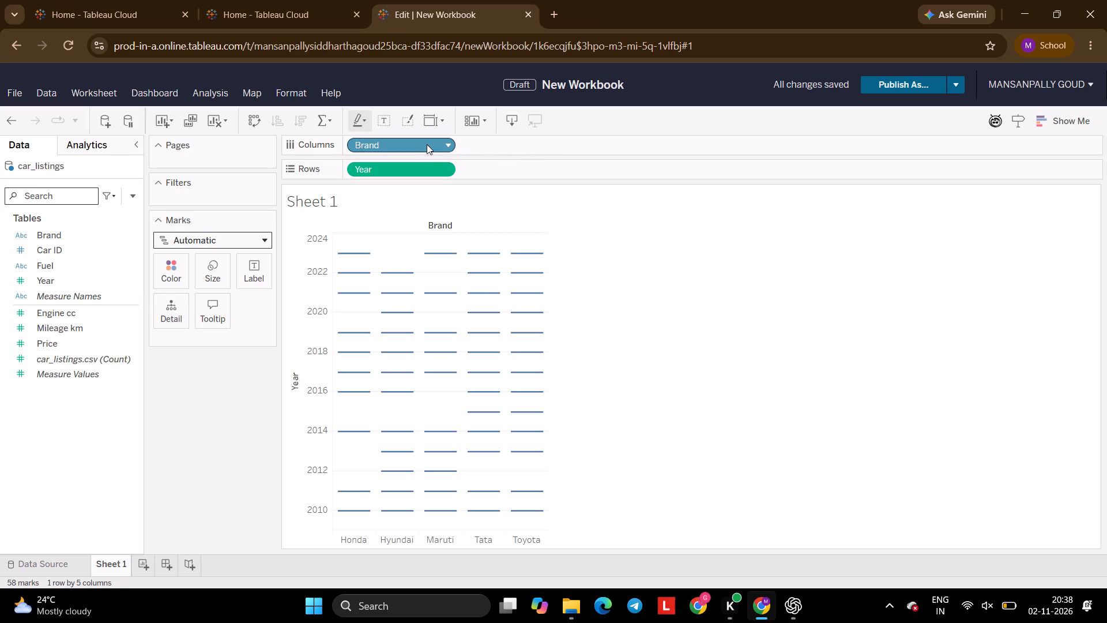
{"action": "left_click_drag", "start_coordinate": [427, 144], "coordinate": [523, 168]}
{"action": "left_click_drag", "start_coordinate": [431, 169], "coordinate": [428, 151]}
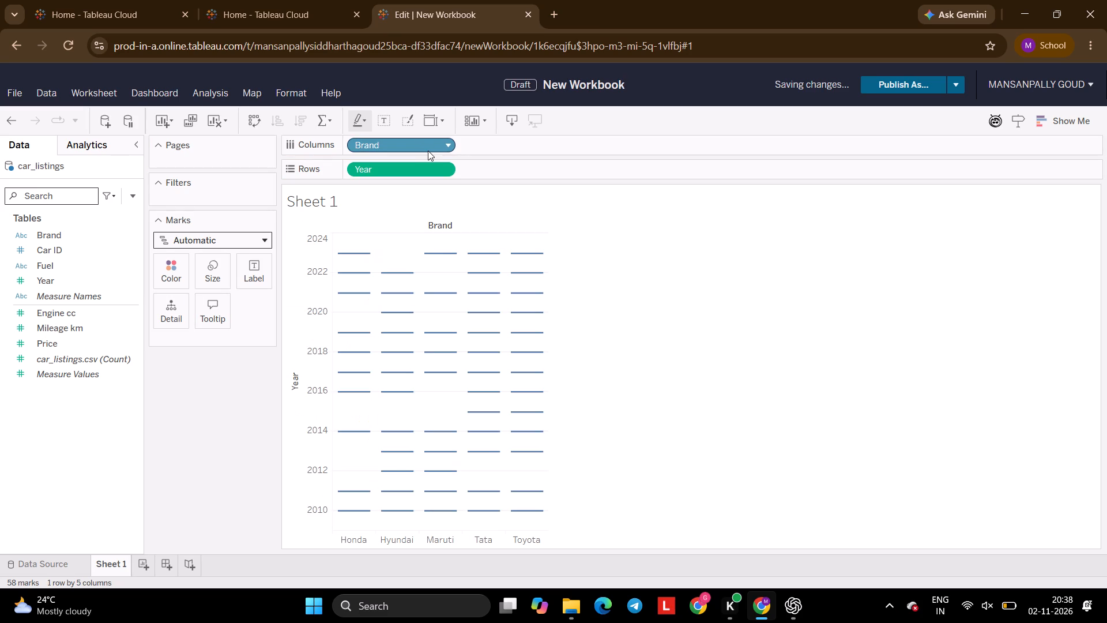
{"action": "left_click", "coordinate": [243, 235]}
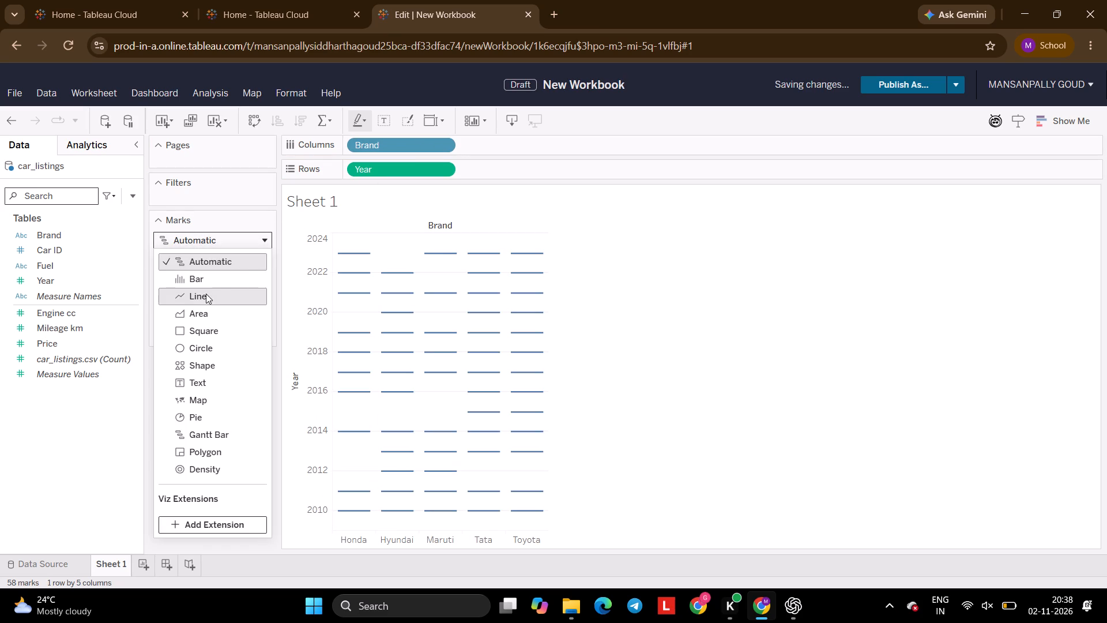
{"action": "left_click", "coordinate": [202, 282]}
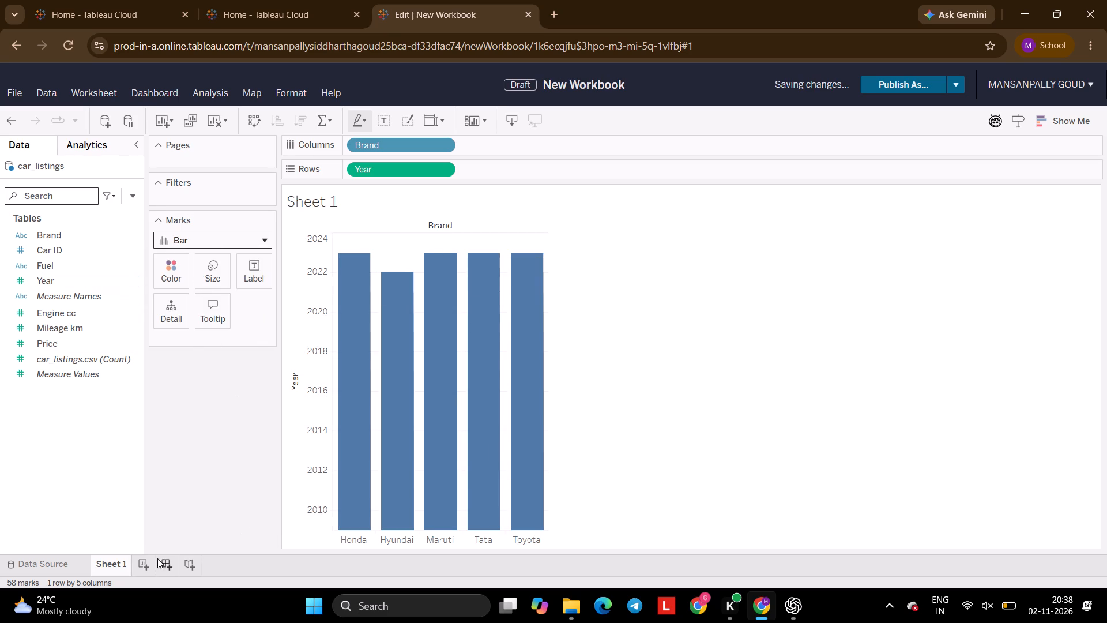
{"action": "left_click", "coordinate": [141, 565]}
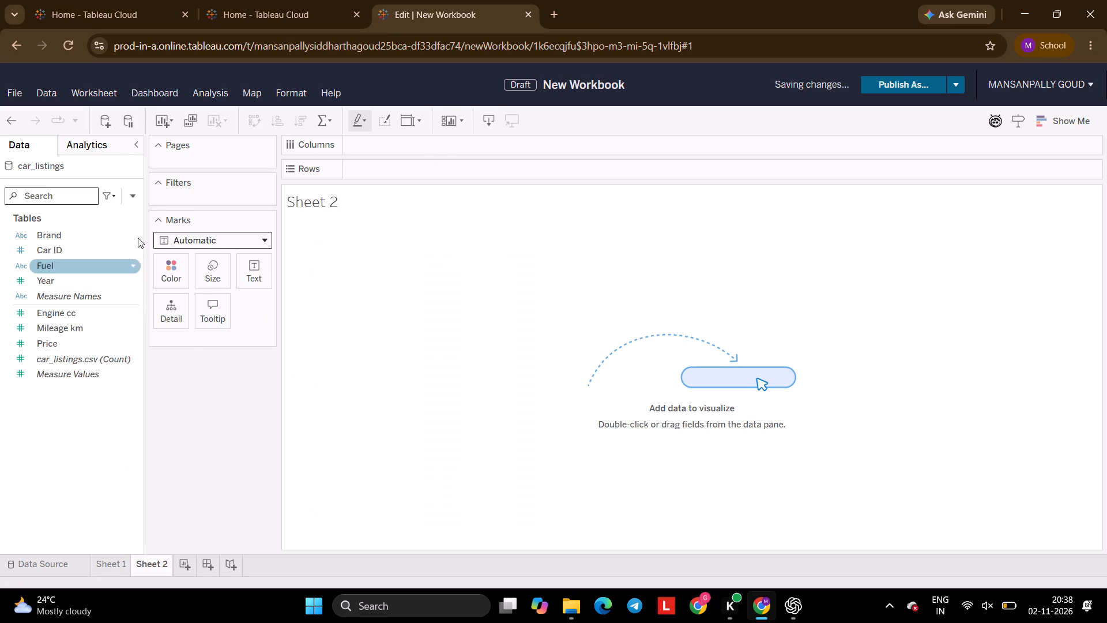
{"action": "left_click", "coordinate": [208, 242]}
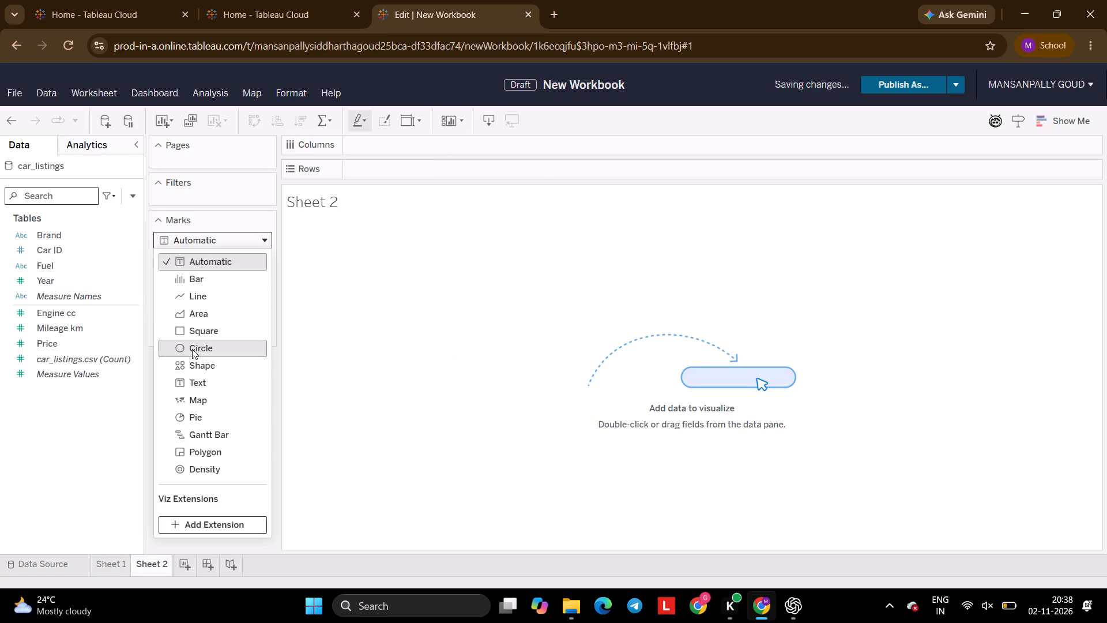
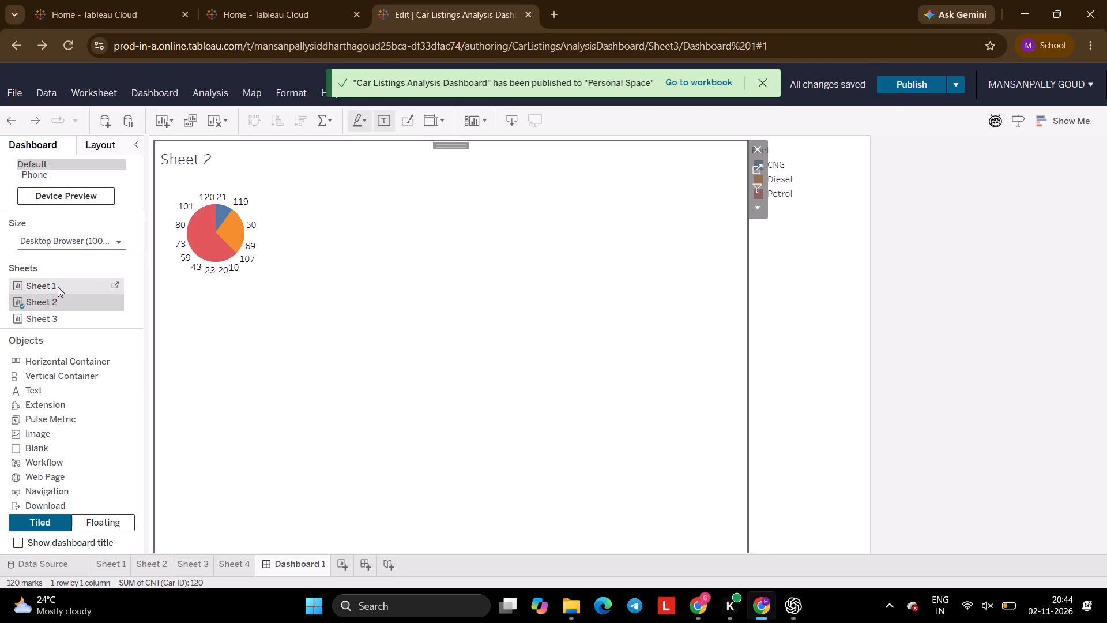
Add Sheet 1 above Sheet 2 on Dashboard 1 and place Sheet 3 to the left of Sheet 1.
{"action": "left_click_drag", "start_coordinate": [58, 287], "coordinate": [421, 306]}
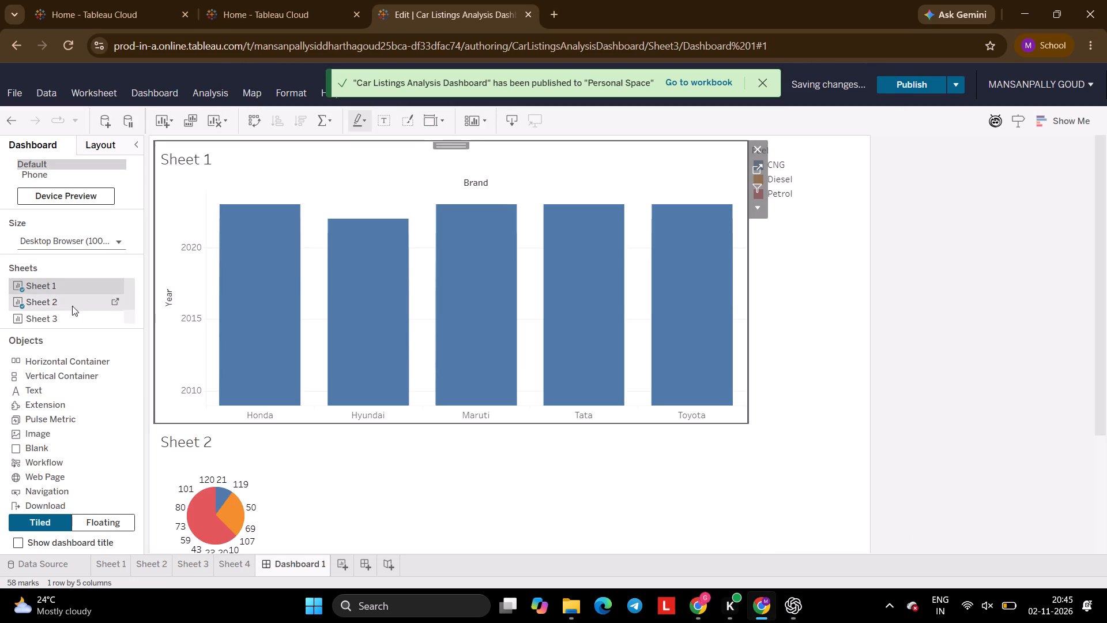
{"action": "left_click_drag", "start_coordinate": [57, 314], "coordinate": [383, 309]}
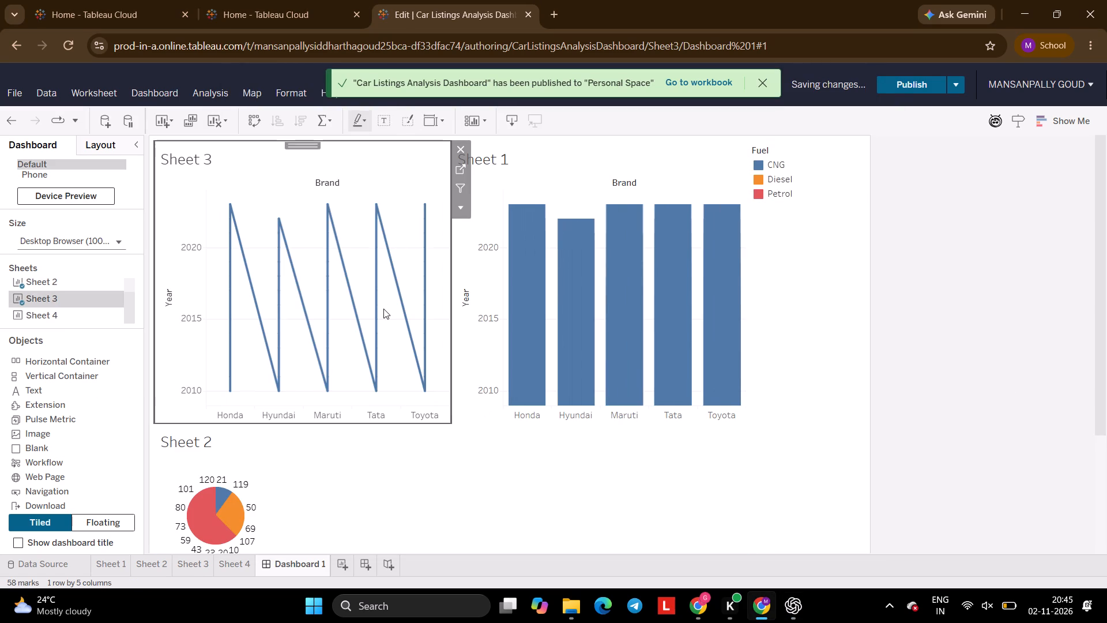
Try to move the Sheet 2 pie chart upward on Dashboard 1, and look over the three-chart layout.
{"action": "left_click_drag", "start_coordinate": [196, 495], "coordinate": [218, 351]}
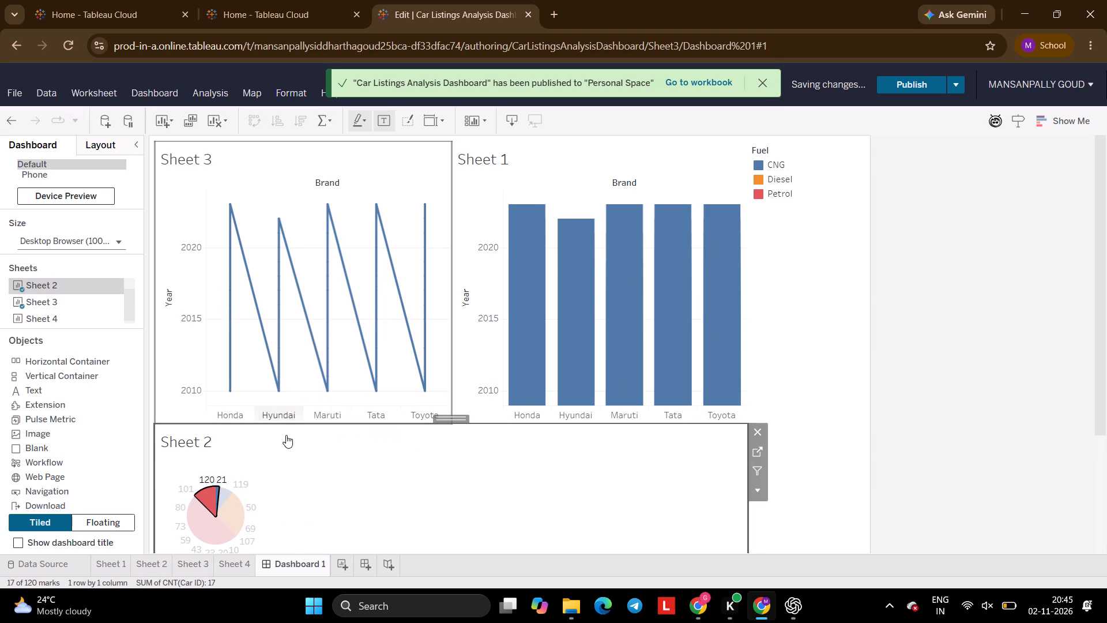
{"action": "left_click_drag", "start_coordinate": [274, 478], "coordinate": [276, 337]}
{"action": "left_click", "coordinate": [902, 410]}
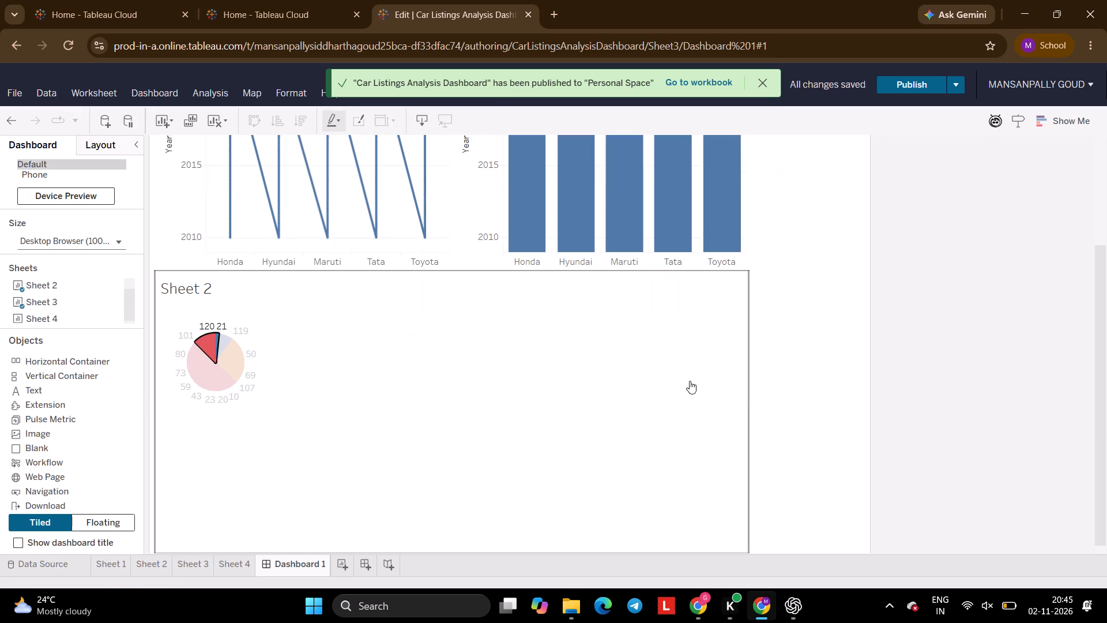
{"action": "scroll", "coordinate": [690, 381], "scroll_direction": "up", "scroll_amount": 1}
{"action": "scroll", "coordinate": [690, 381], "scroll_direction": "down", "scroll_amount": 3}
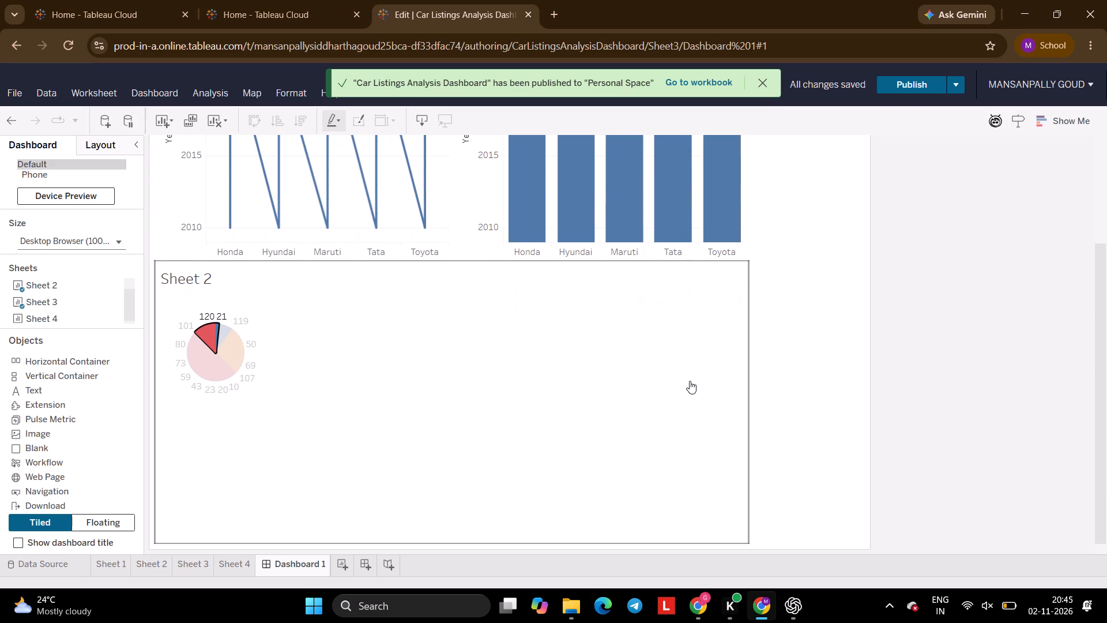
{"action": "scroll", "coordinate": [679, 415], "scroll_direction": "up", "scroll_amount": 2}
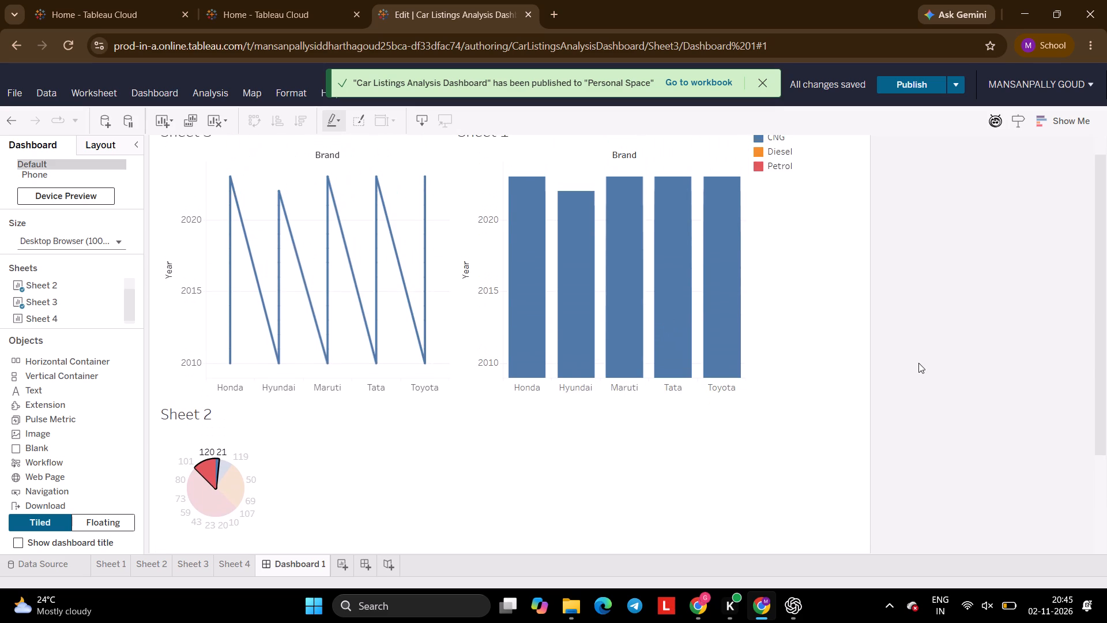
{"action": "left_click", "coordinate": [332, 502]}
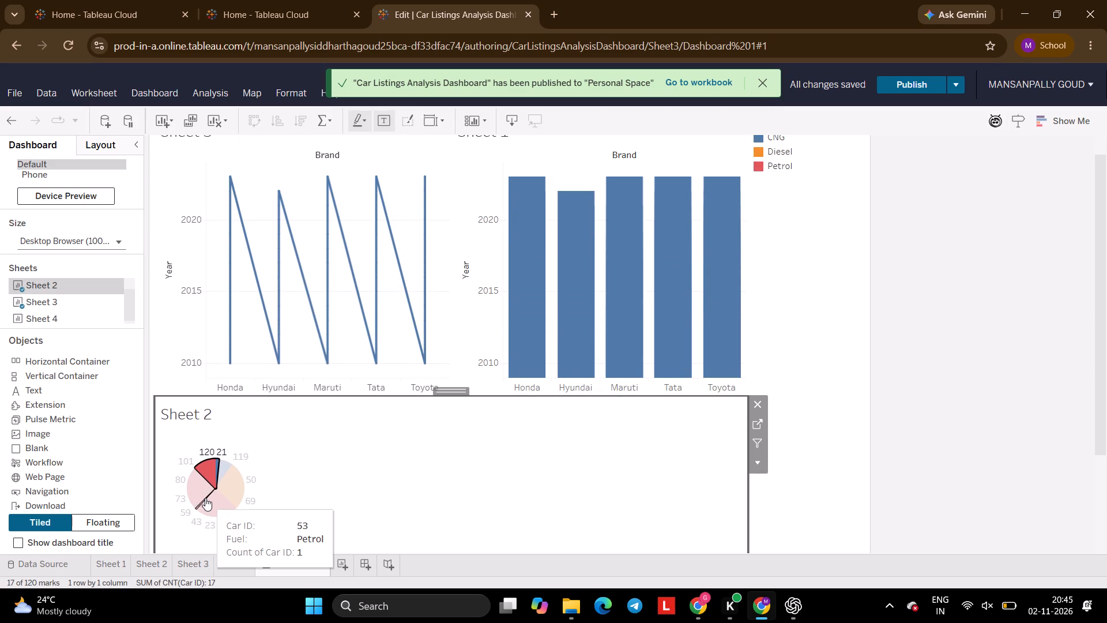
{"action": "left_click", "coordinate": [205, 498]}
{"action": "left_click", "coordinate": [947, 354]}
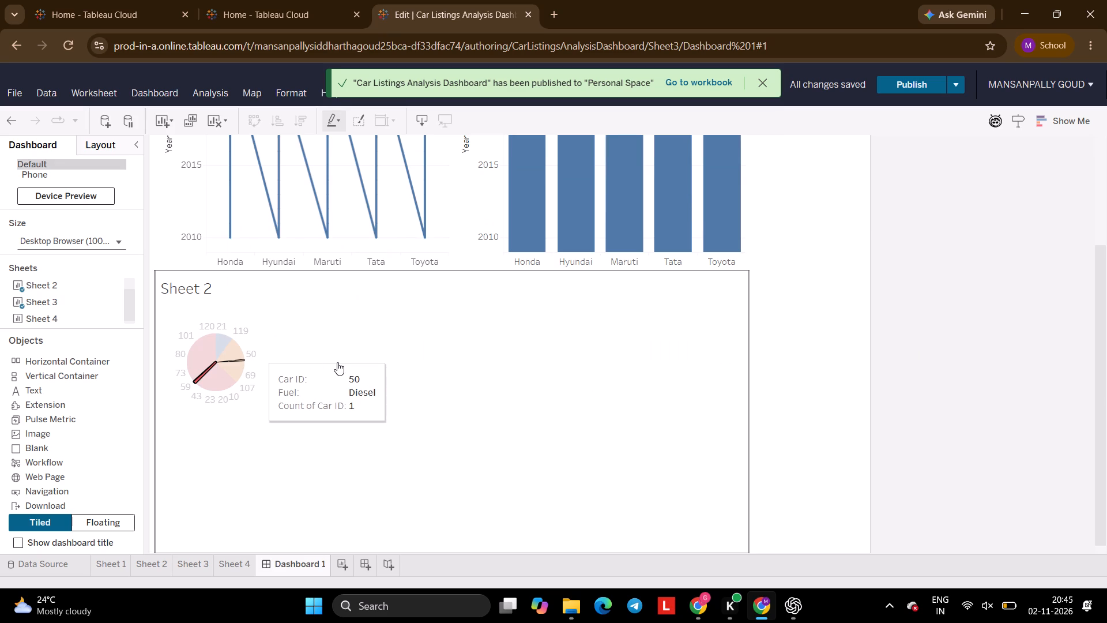
Undo the earlier sheet placements on Dashboard 1 until its canvas is empty.
{"action": "key", "text": "ctrl+z"}
{"action": "key", "text": "ctrl+z"}
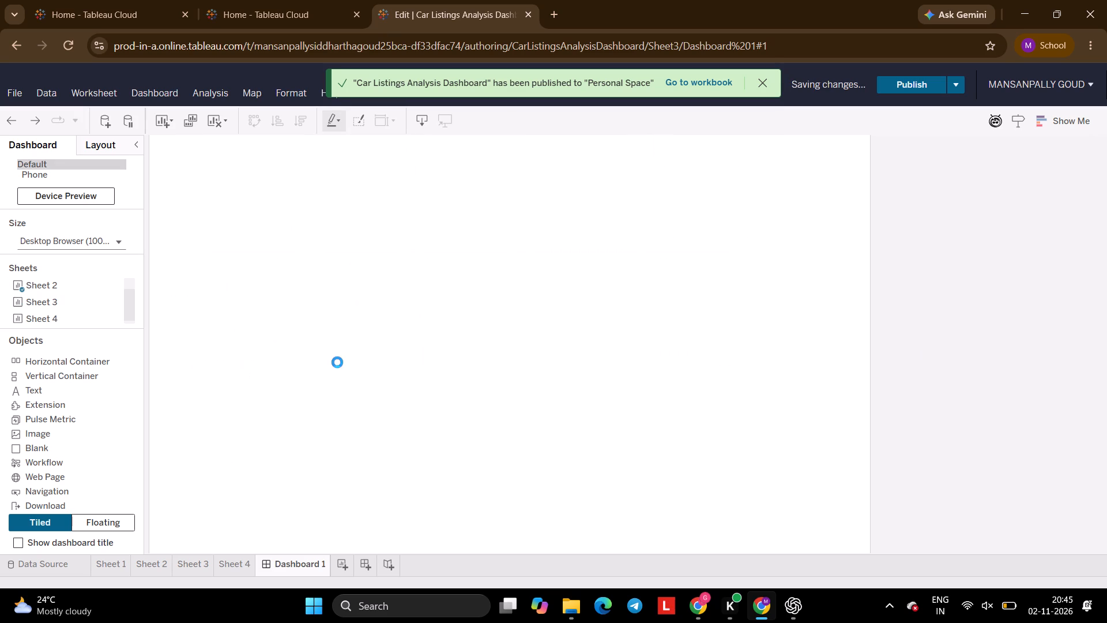
{"action": "left_click_drag", "start_coordinate": [58, 280], "coordinate": [291, 265]}
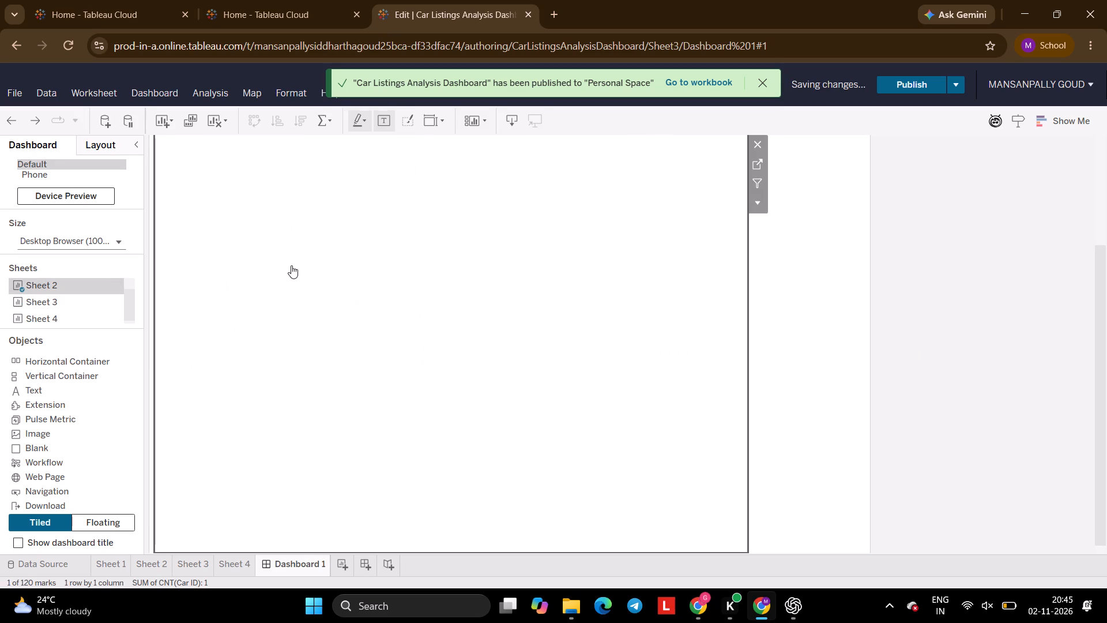
{"action": "left_click_drag", "start_coordinate": [59, 288], "coordinate": [262, 271]}
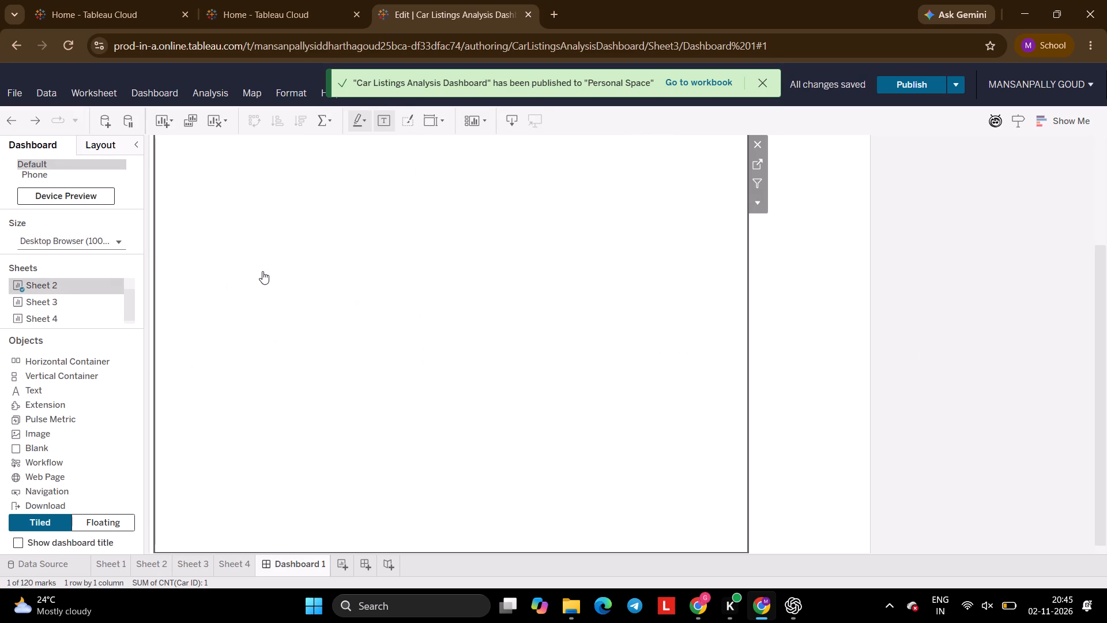
{"action": "scroll", "coordinate": [393, 294], "scroll_direction": "up", "scroll_amount": 4}
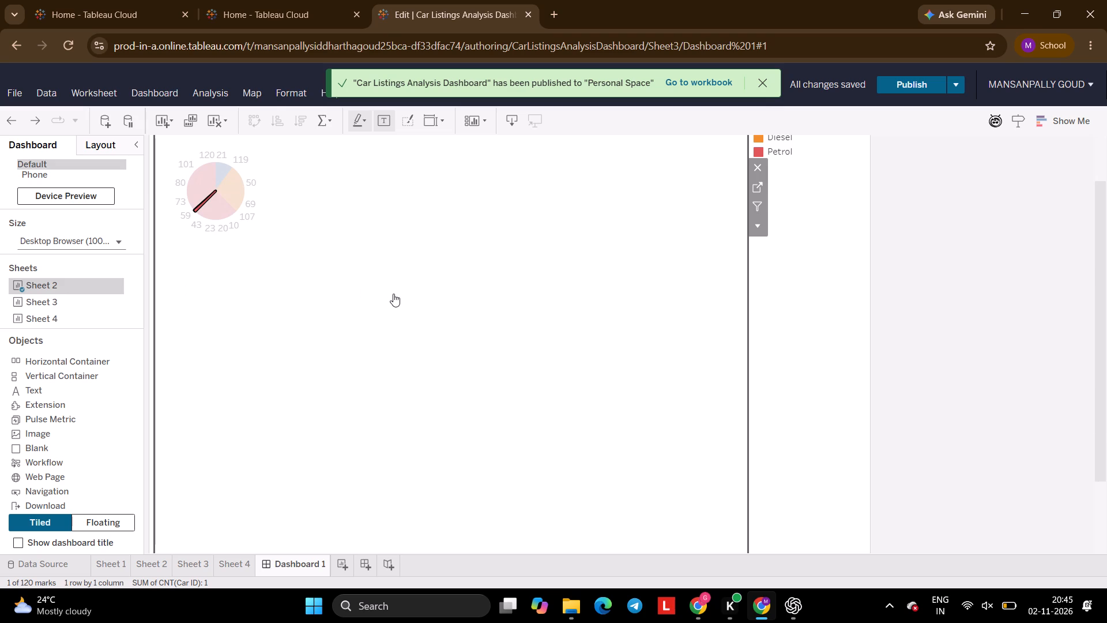
{"action": "key", "text": "ctrl+z"}
{"action": "key", "text": "ctrl+z"}
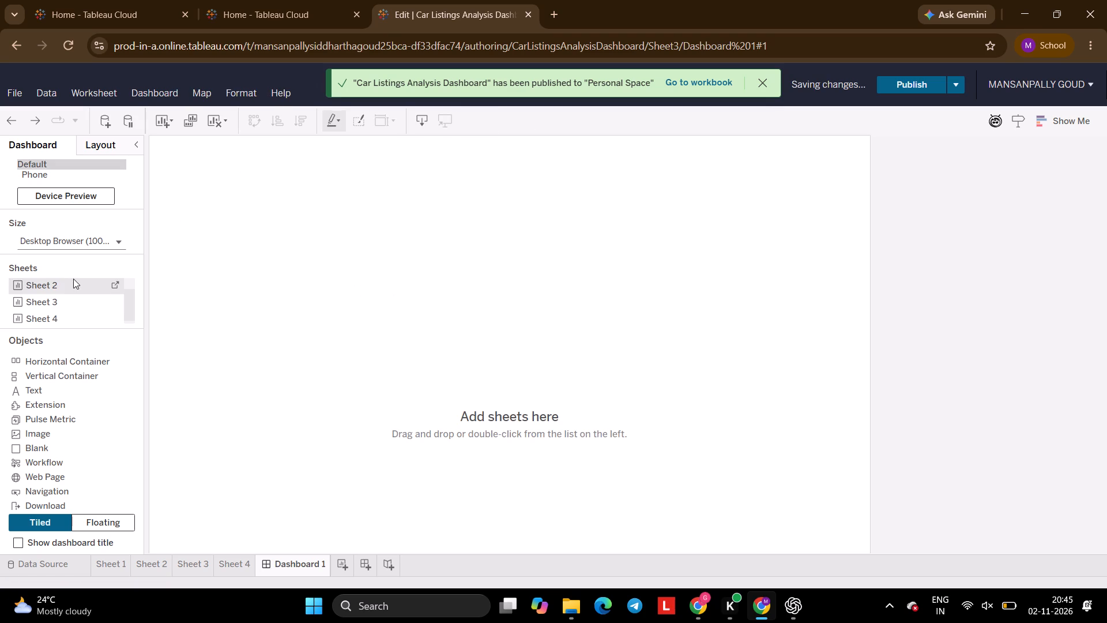
Add Sheet 1 to the empty Dashboard 1, place Sheet 2 to its left, and insert Sheet 3 between them.
{"action": "scroll", "coordinate": [60, 286], "scroll_direction": "up", "scroll_amount": 3}
{"action": "left_click_drag", "start_coordinate": [58, 285], "coordinate": [298, 207]}
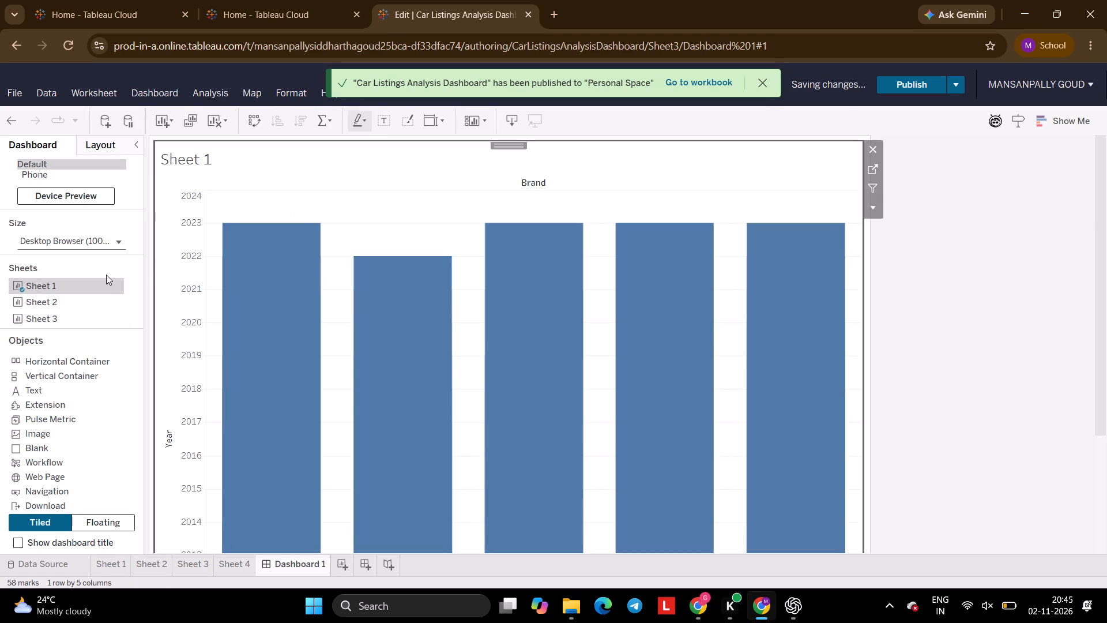
{"action": "left_click_drag", "start_coordinate": [46, 304], "coordinate": [301, 299]}
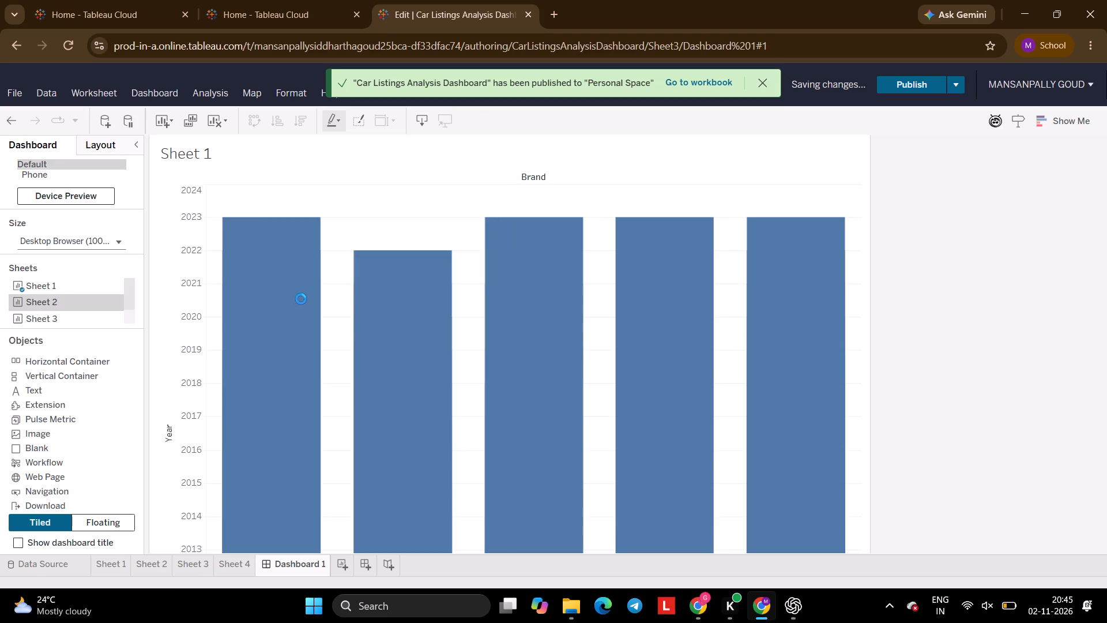
{"action": "left_click_drag", "start_coordinate": [67, 318], "coordinate": [451, 284]}
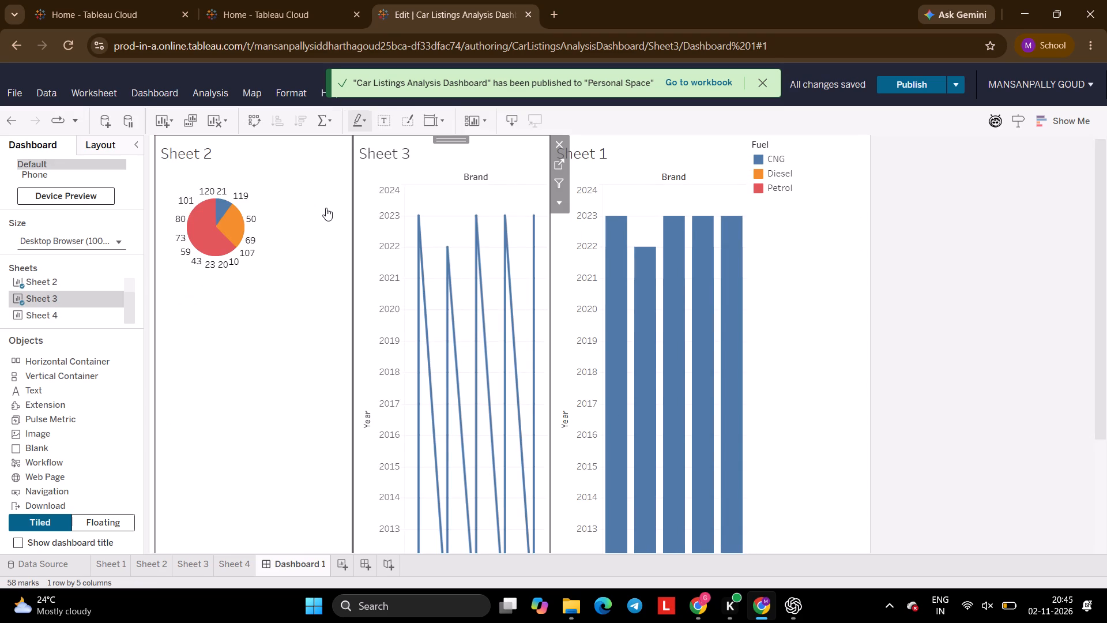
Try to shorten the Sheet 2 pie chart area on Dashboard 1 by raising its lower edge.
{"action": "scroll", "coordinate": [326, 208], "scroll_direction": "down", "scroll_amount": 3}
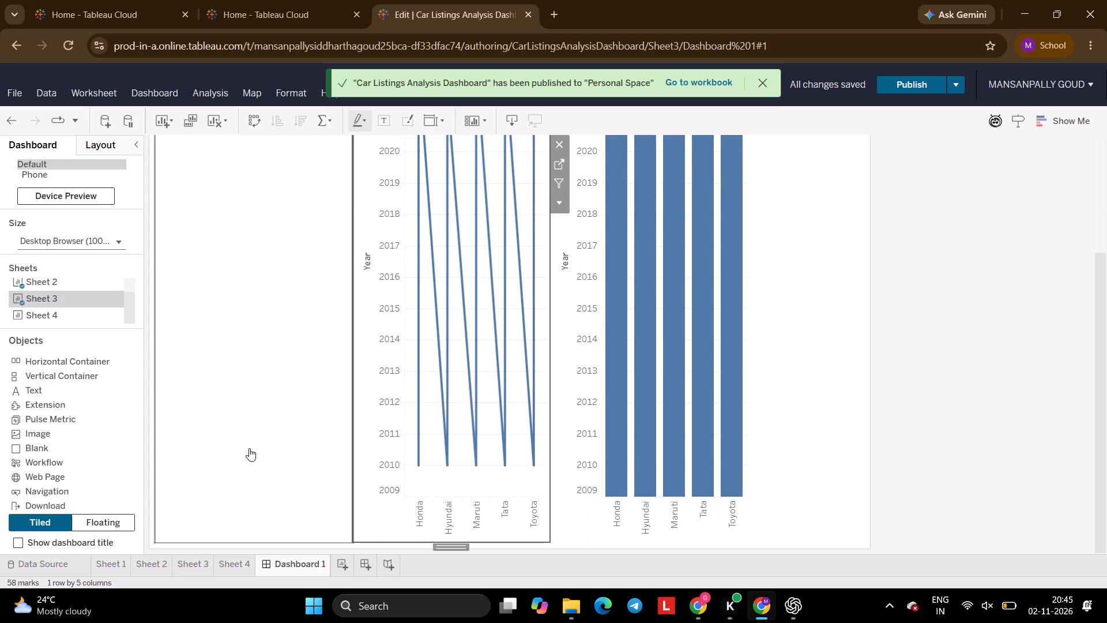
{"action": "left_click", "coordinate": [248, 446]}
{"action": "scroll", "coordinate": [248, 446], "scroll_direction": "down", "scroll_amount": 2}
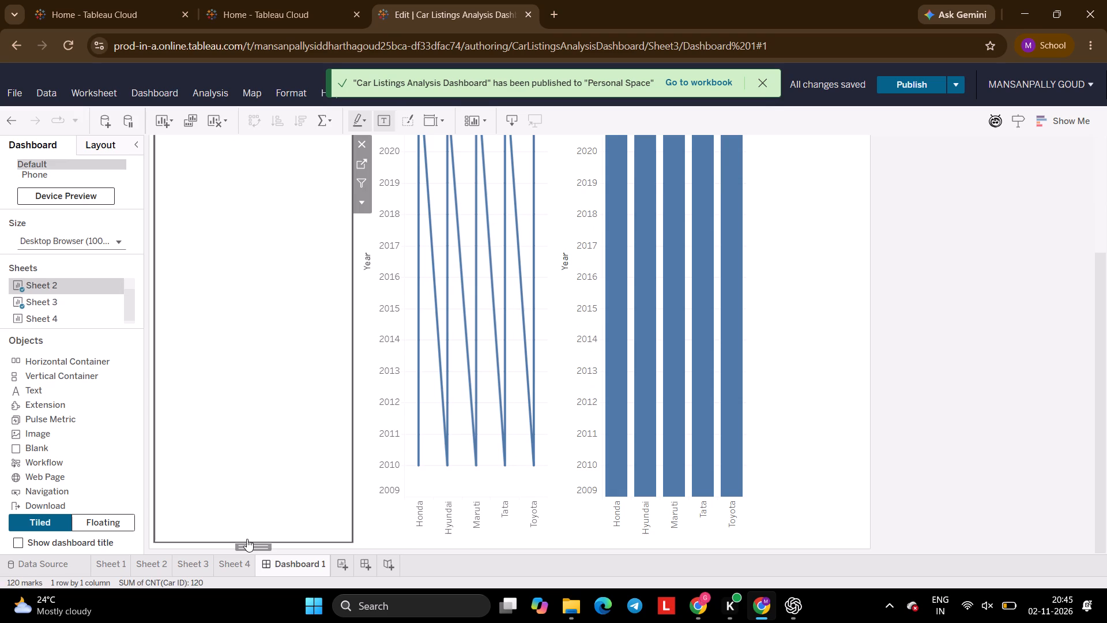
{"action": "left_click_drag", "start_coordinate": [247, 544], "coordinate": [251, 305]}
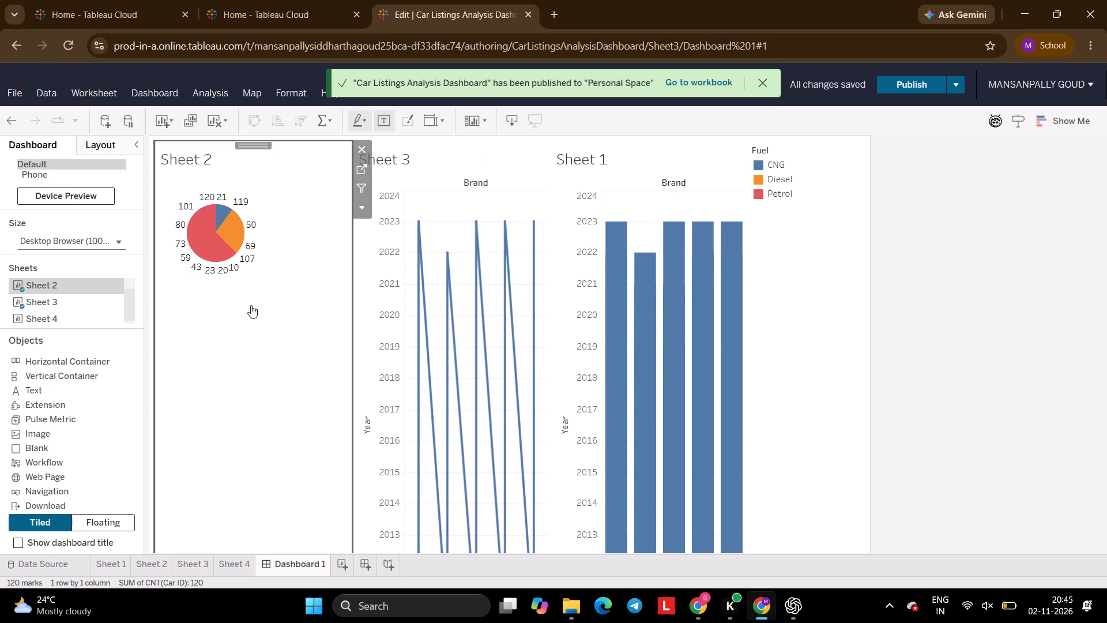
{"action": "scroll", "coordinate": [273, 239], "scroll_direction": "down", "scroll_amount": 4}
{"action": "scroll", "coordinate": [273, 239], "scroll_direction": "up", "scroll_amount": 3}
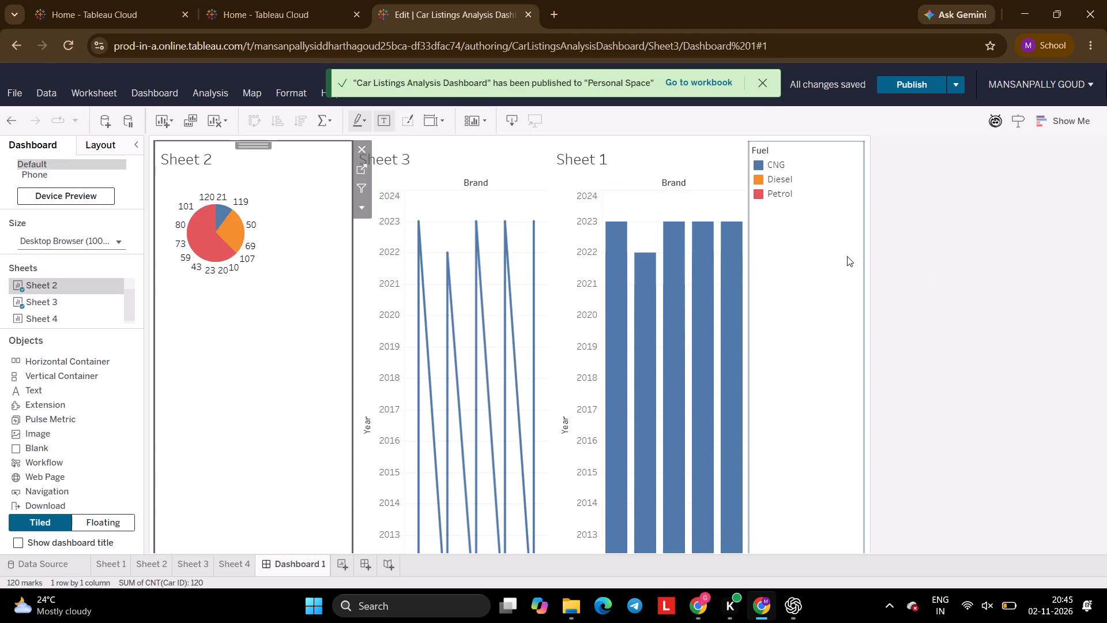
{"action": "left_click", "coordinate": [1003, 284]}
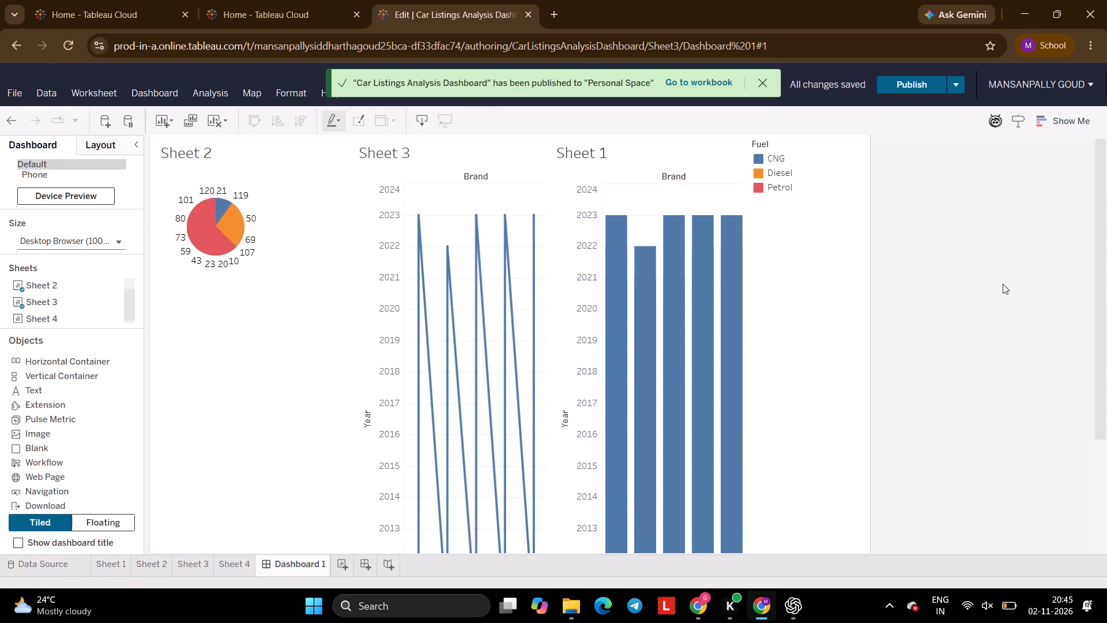
Publish the workbook again with the new side-by-side layout of Dashboard 1.
{"action": "key", "text": "ctrl+s"}
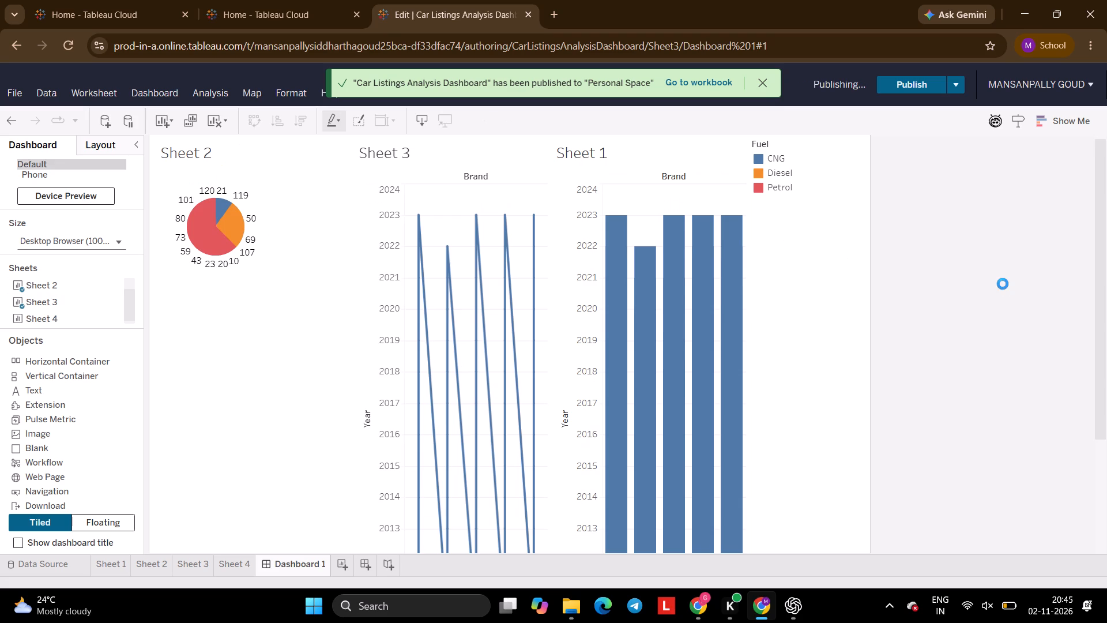
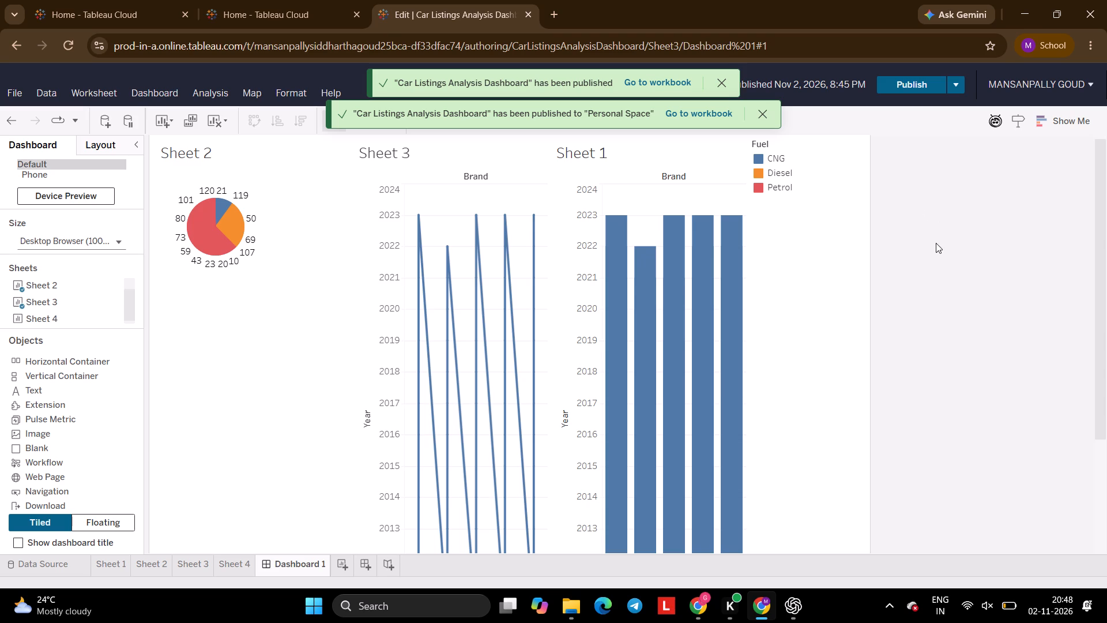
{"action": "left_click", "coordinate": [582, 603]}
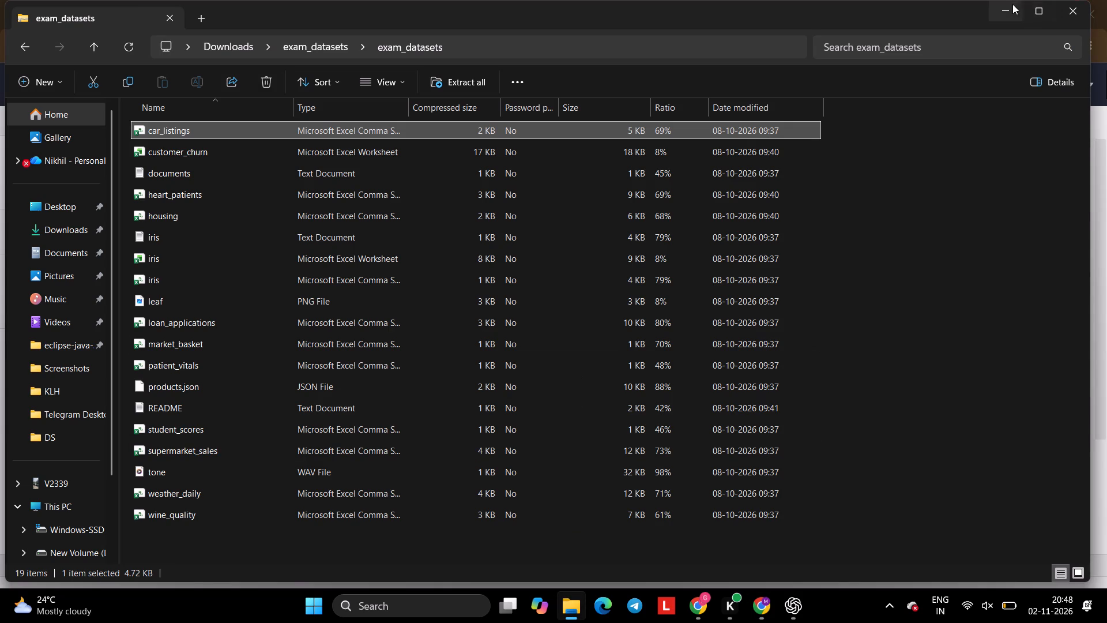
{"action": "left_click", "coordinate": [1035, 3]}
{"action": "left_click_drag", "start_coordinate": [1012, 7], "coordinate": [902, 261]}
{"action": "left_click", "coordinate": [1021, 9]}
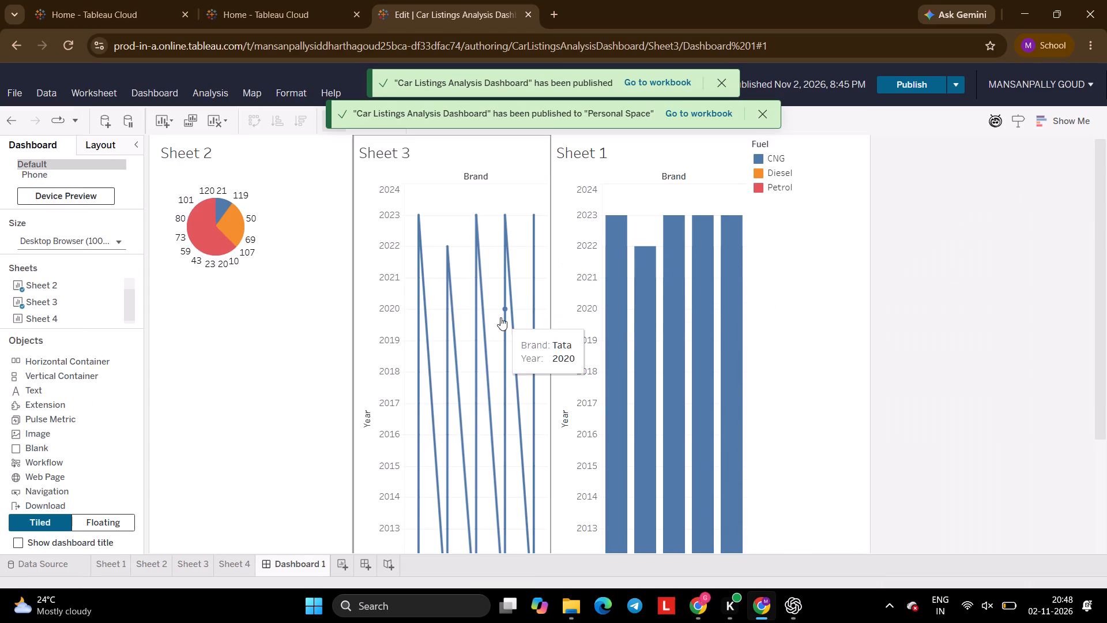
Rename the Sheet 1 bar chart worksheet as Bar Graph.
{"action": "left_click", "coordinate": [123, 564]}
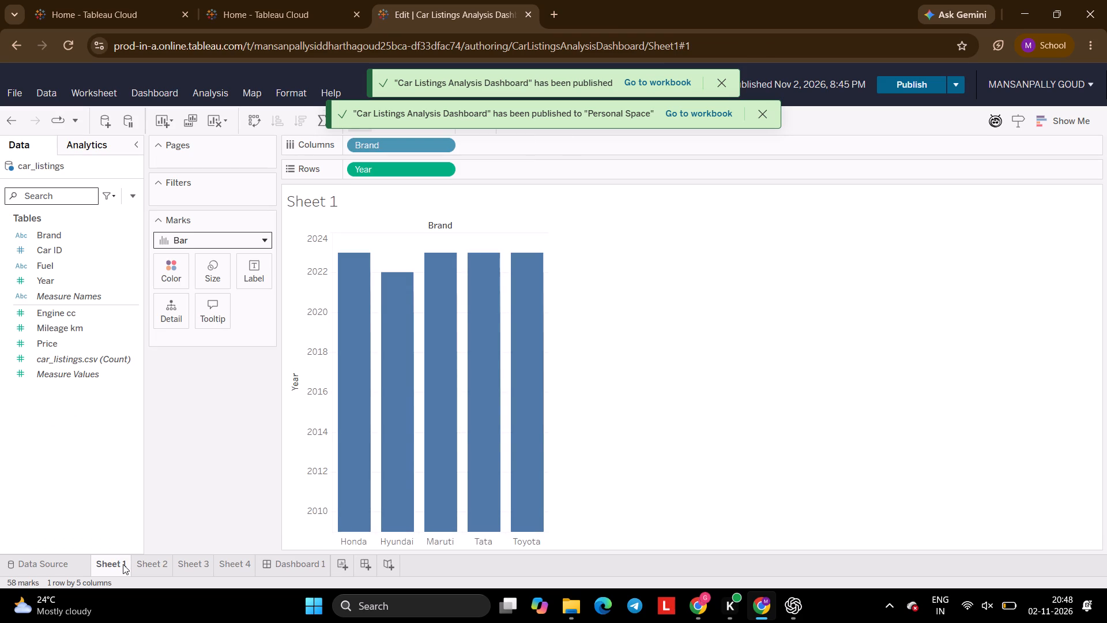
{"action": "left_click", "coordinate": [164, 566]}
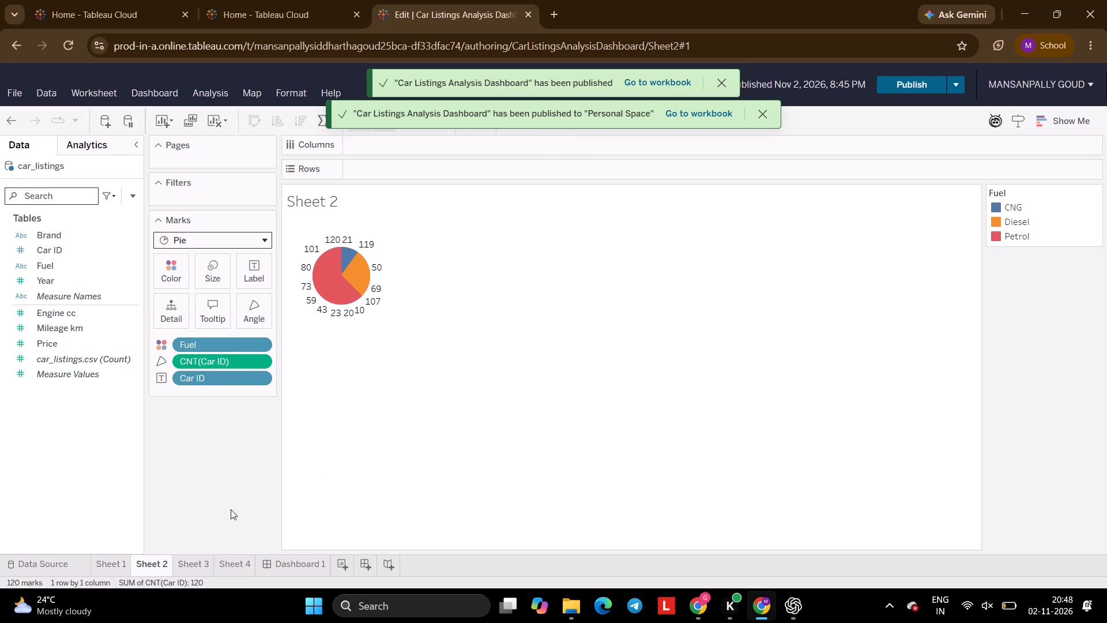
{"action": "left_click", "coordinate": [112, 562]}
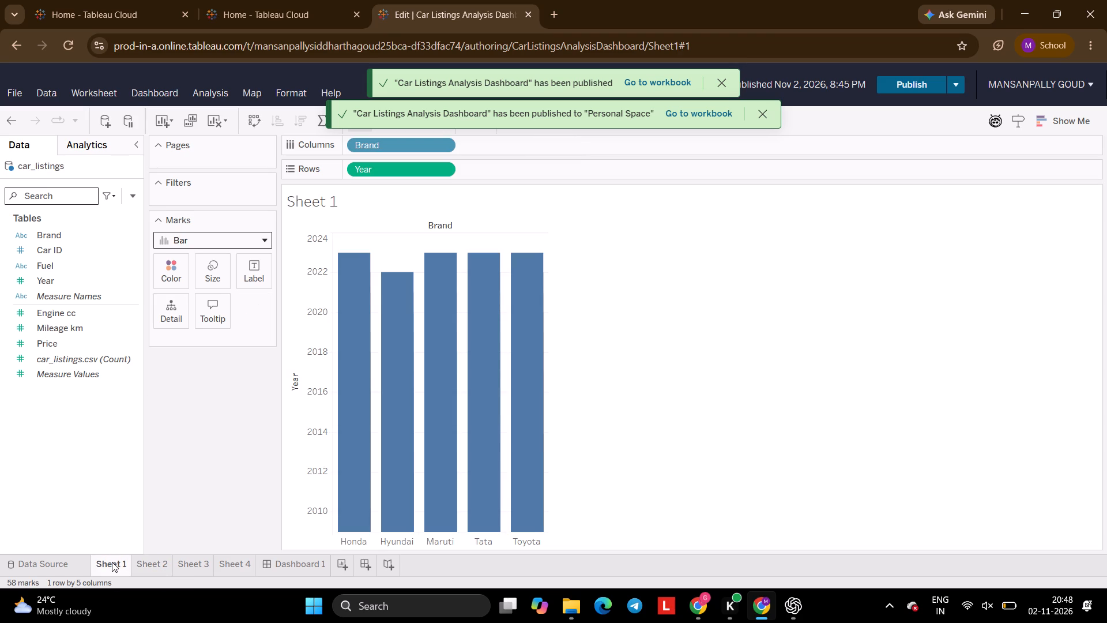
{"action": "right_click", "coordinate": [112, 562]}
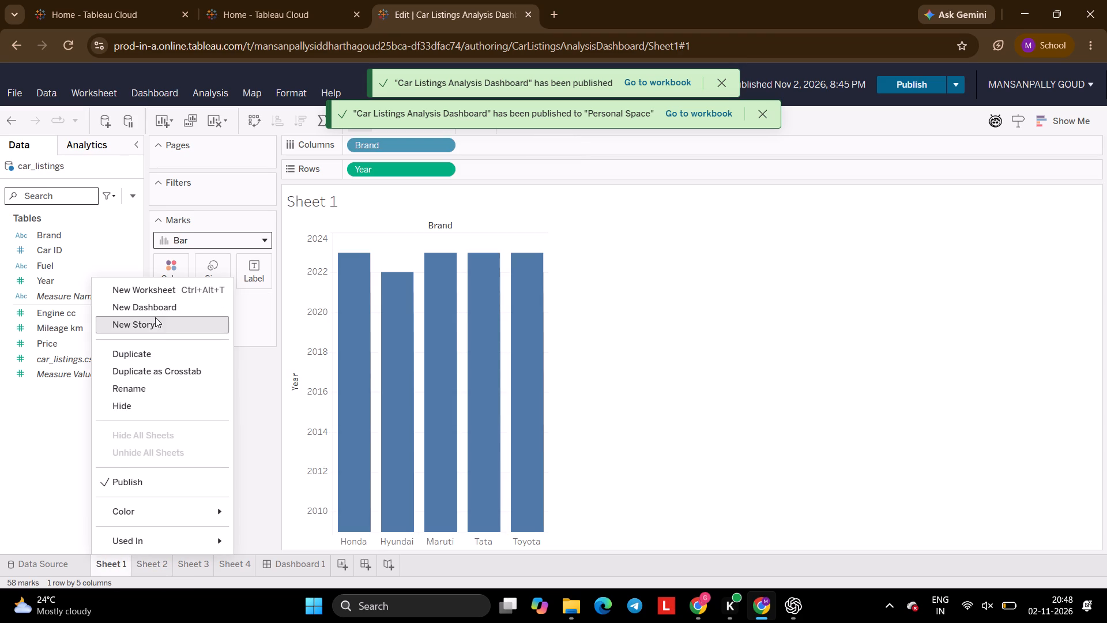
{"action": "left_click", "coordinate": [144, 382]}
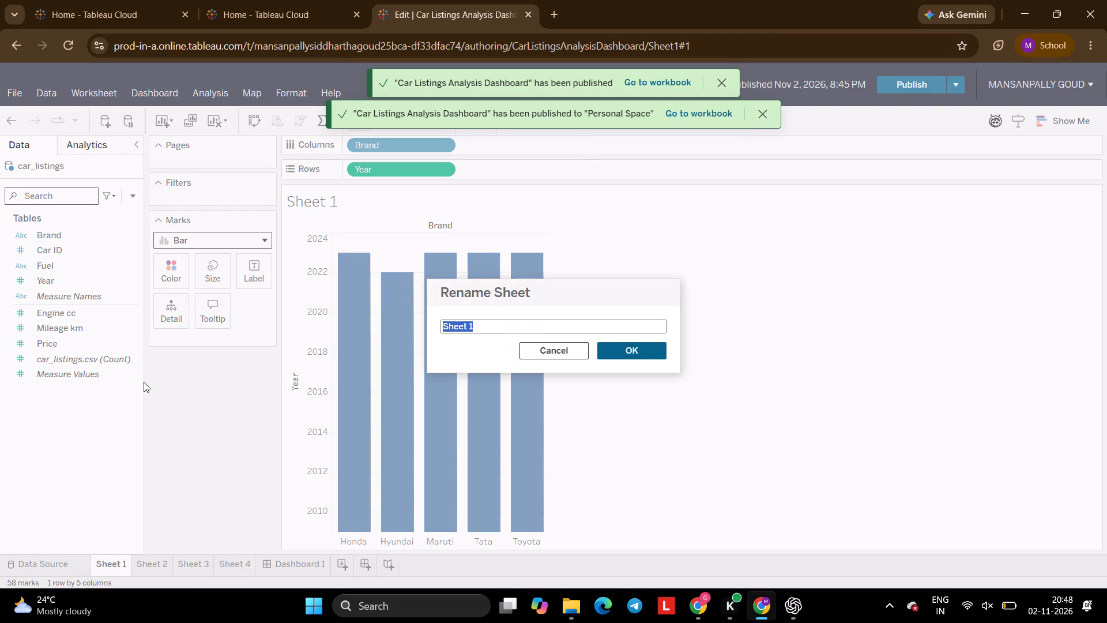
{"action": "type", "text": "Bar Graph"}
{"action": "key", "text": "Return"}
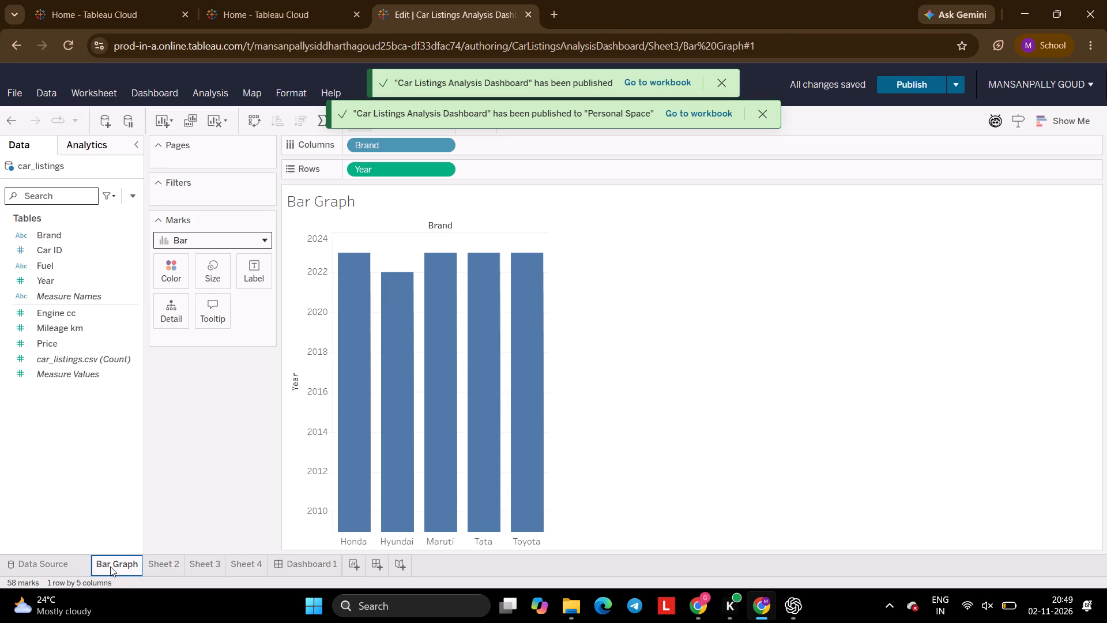
Rename the Bar Graph worksheet as Car Brands.
{"action": "right_click", "coordinate": [118, 560]}
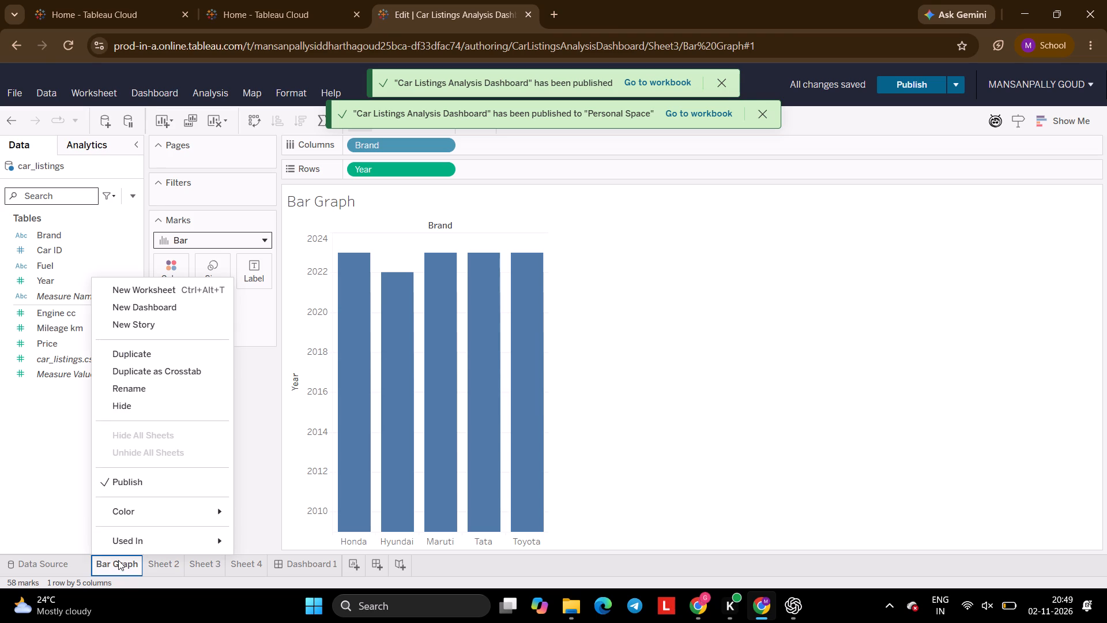
{"action": "left_click", "coordinate": [149, 388]}
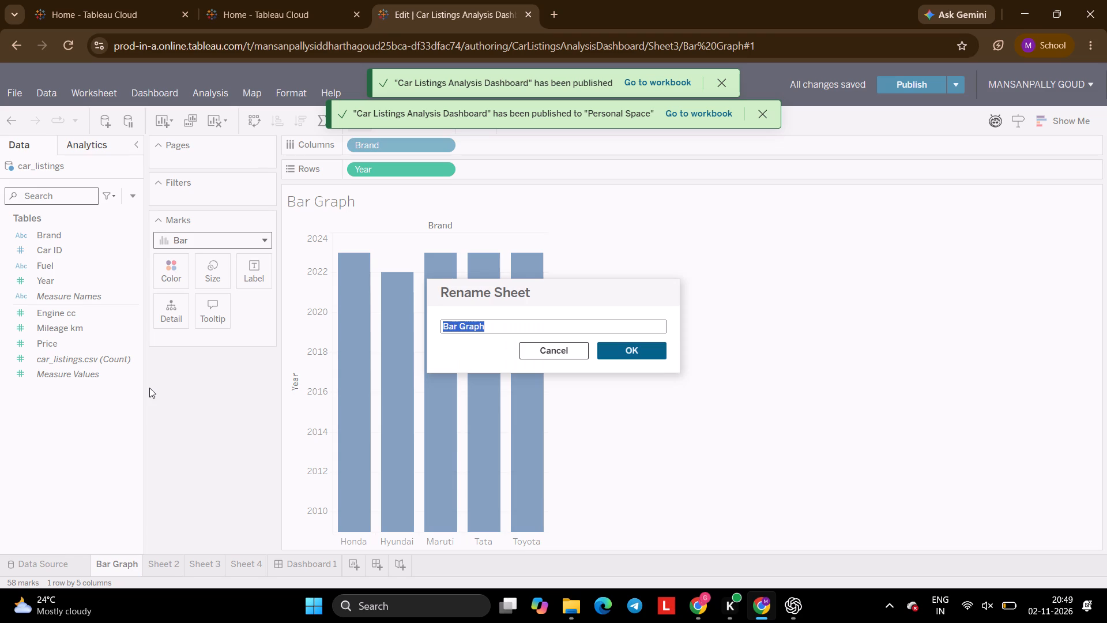
{"action": "type", "text": "Car Brands"}
{"action": "key", "text": "Return"}
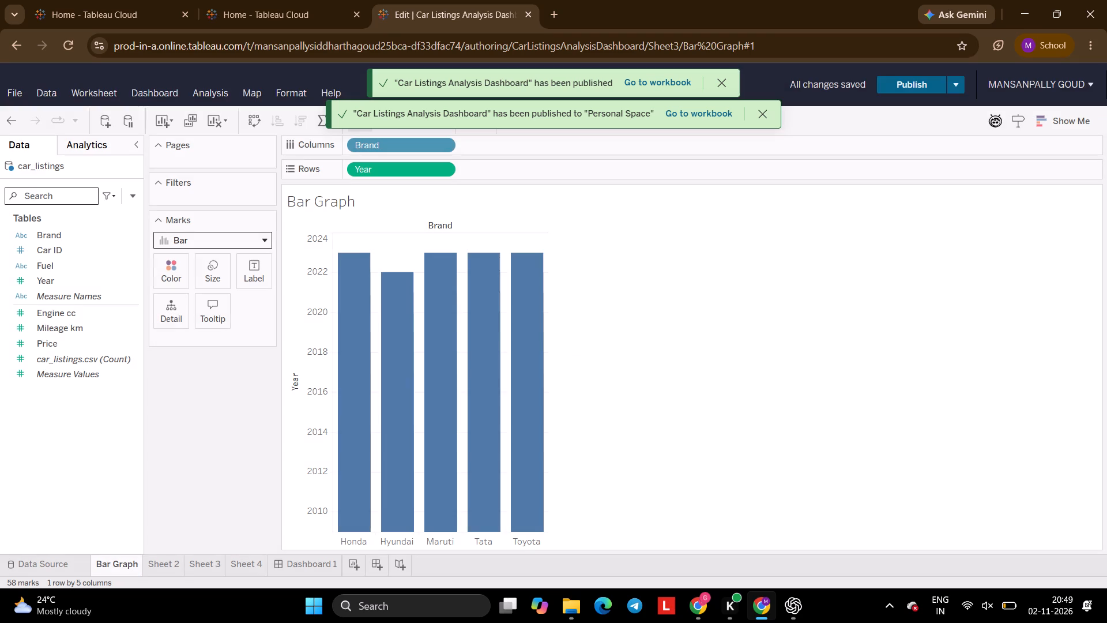
Rename the Sheet 2 pie chart worksheet as Fuel.
{"action": "left_click", "coordinate": [168, 560]}
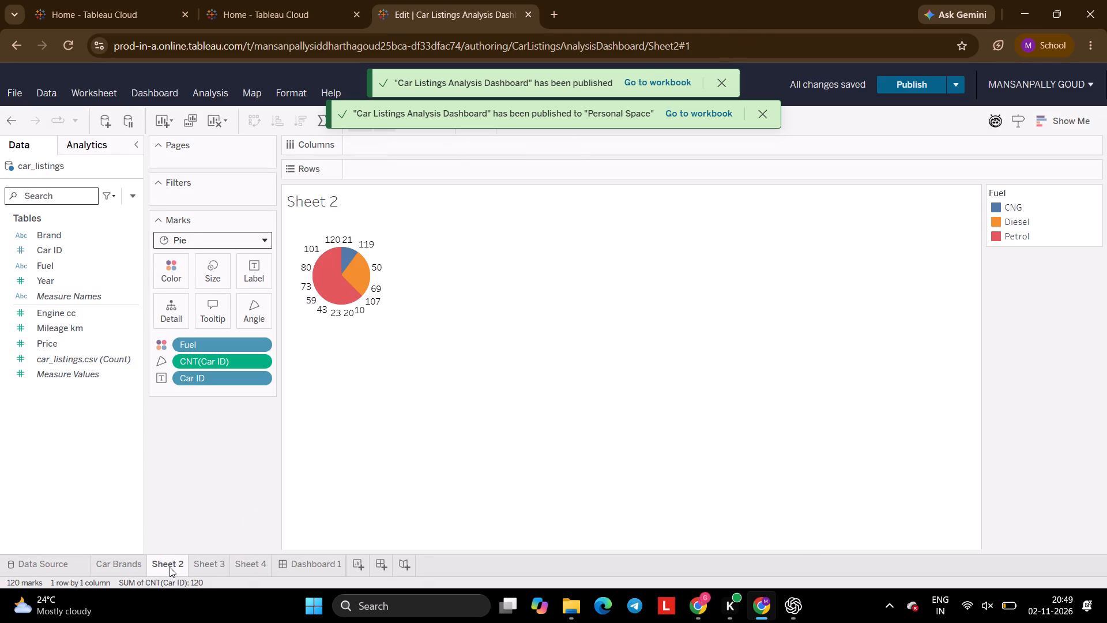
{"action": "left_click", "coordinate": [170, 567]}
{"action": "right_click", "coordinate": [170, 567]}
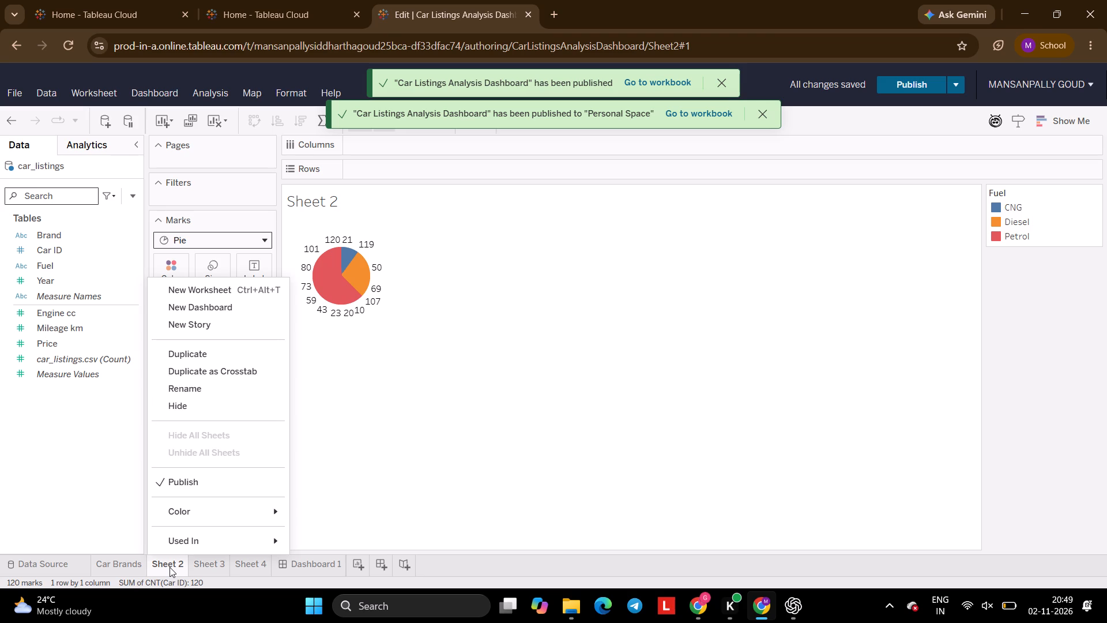
{"action": "left_click", "coordinate": [193, 385]}
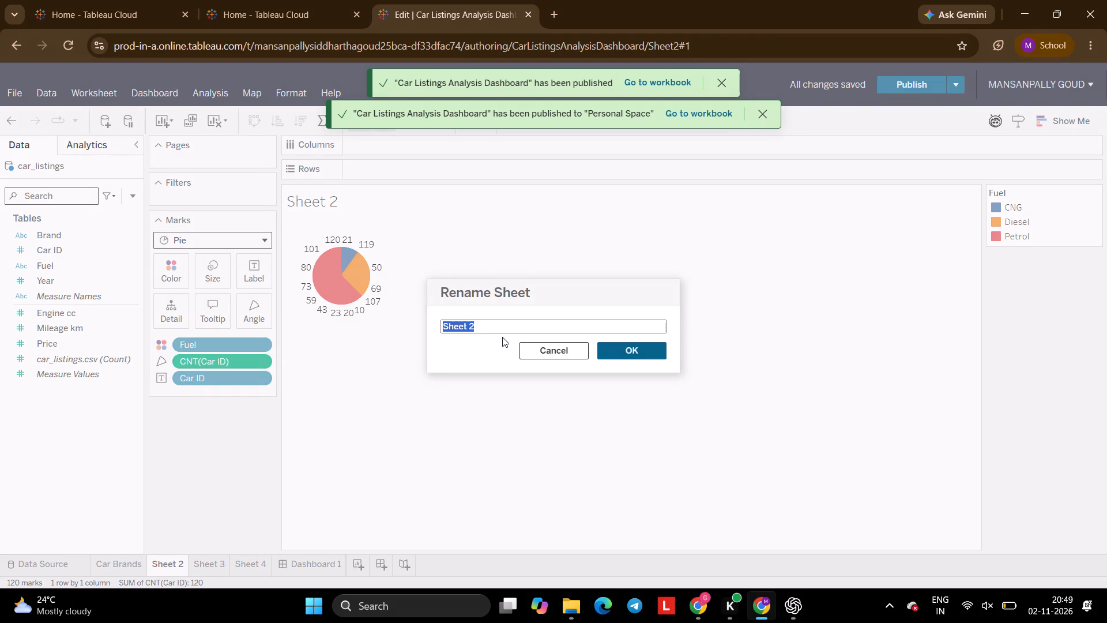
{"action": "type", "text": "Furl"}
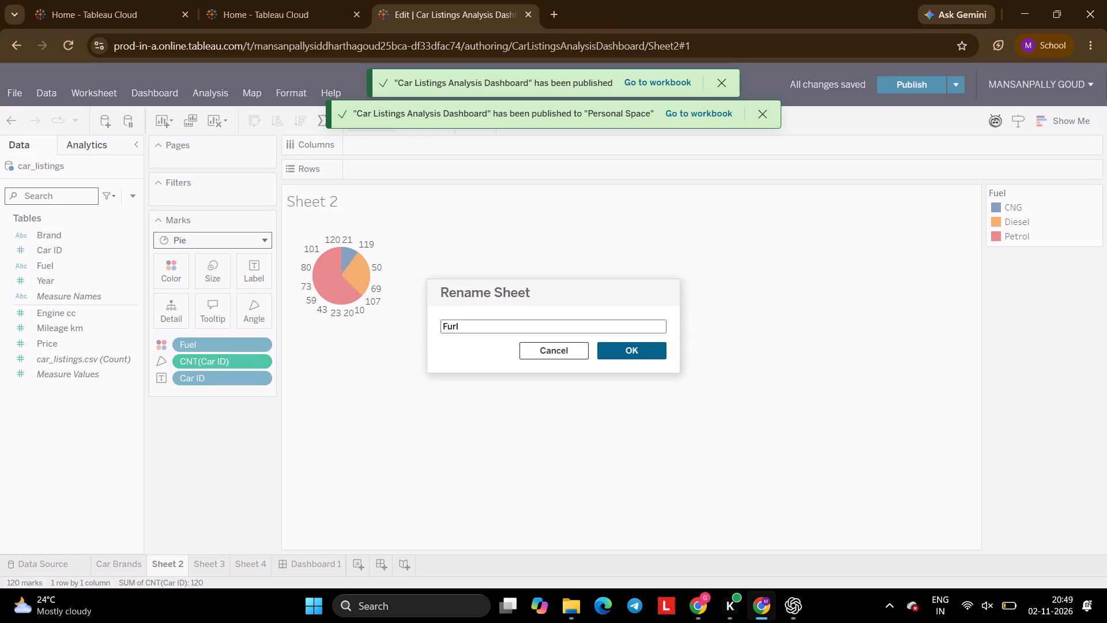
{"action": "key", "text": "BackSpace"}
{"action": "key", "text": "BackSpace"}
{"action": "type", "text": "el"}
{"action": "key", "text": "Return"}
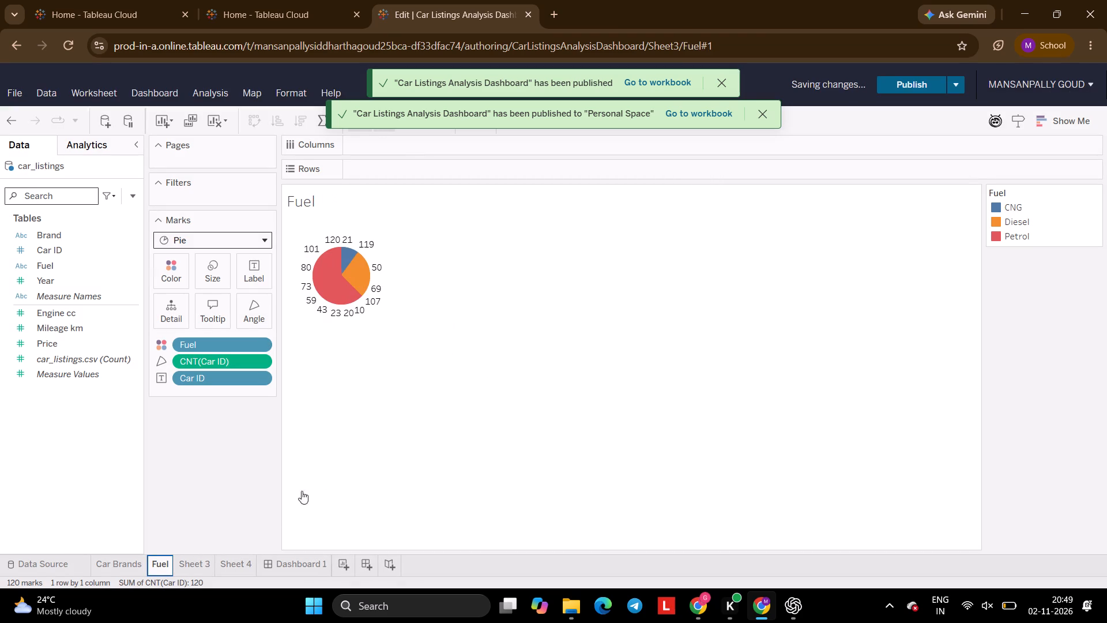